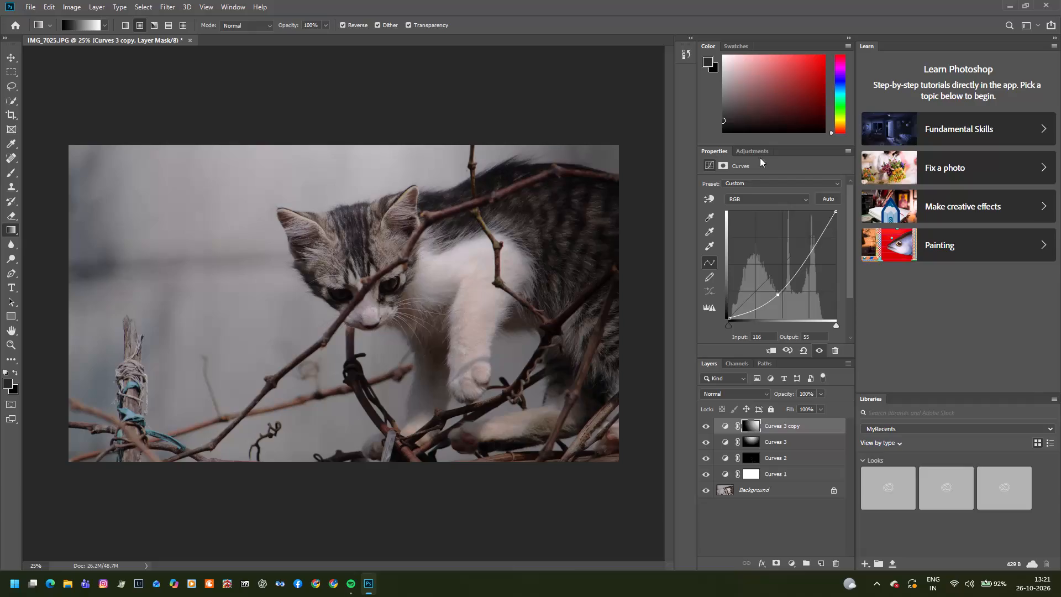
# Add a new Curves adjustment layer on top of the layer stack and invert its mask to black.
pyautogui.click(759, 151)
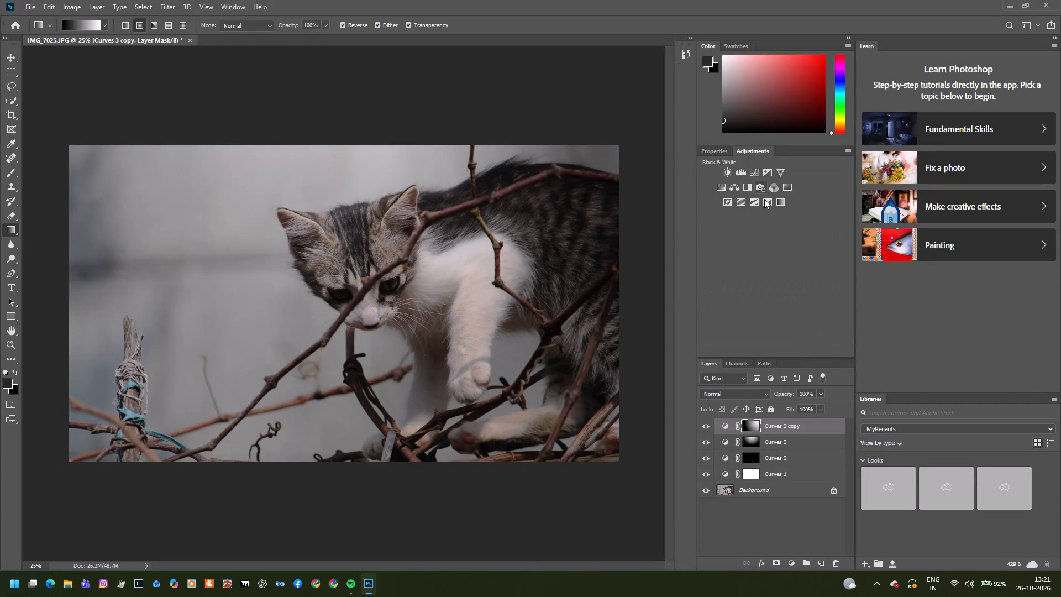
pyautogui.click(757, 175)
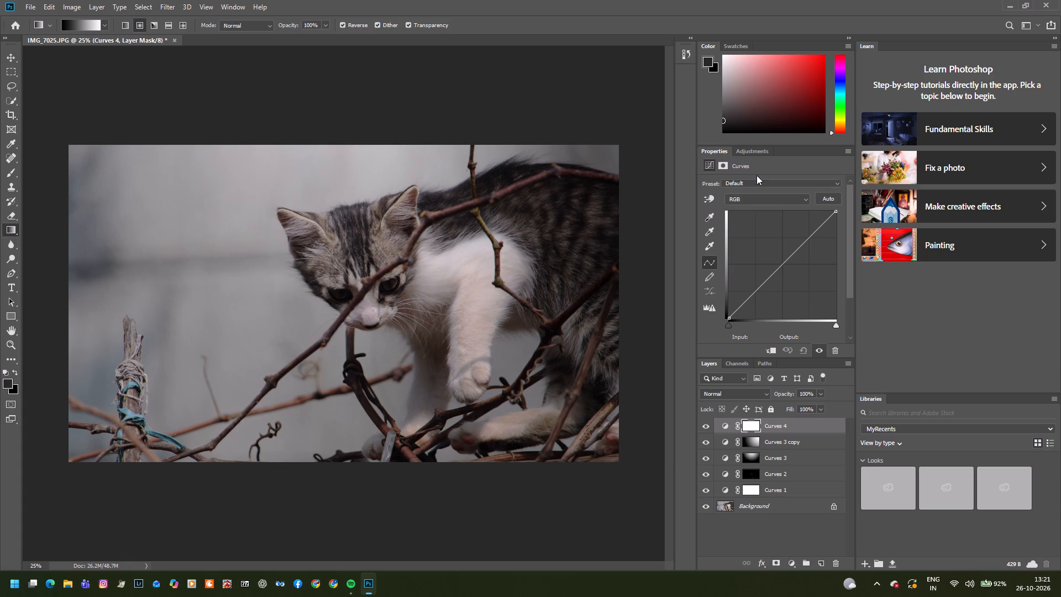
pyautogui.hotkey('ctrl', 'i')
pyautogui.click(877, 190)
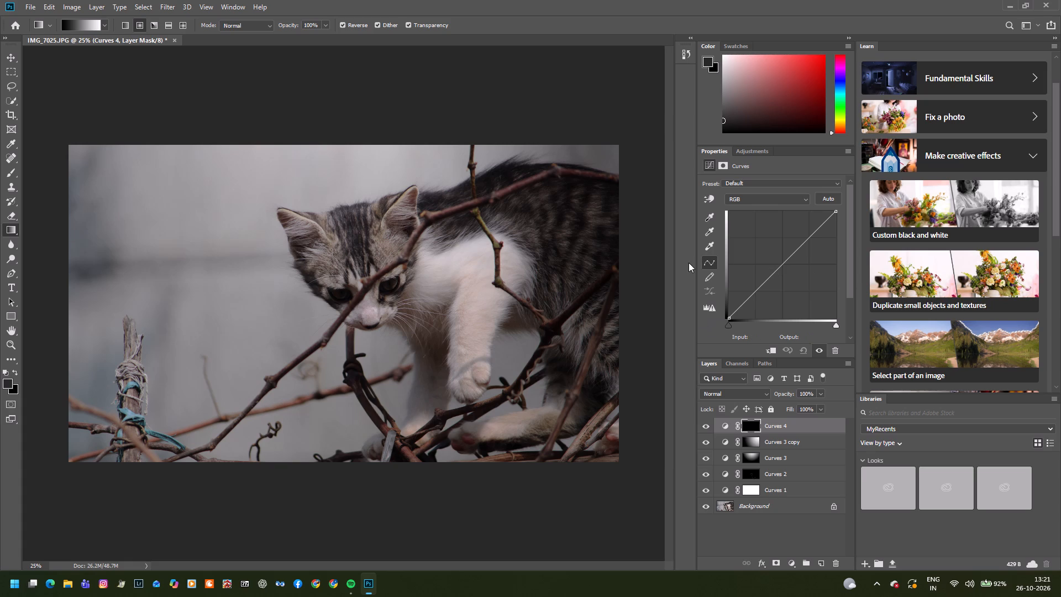
# Use the Gradient tool on the new Curves mask to reveal the photo's lower-left corner with short radial gradients.
pyautogui.press('g')
pyautogui.press('g')
pyautogui.moveTo(112, 445); pyautogui.dragTo(167, 380)
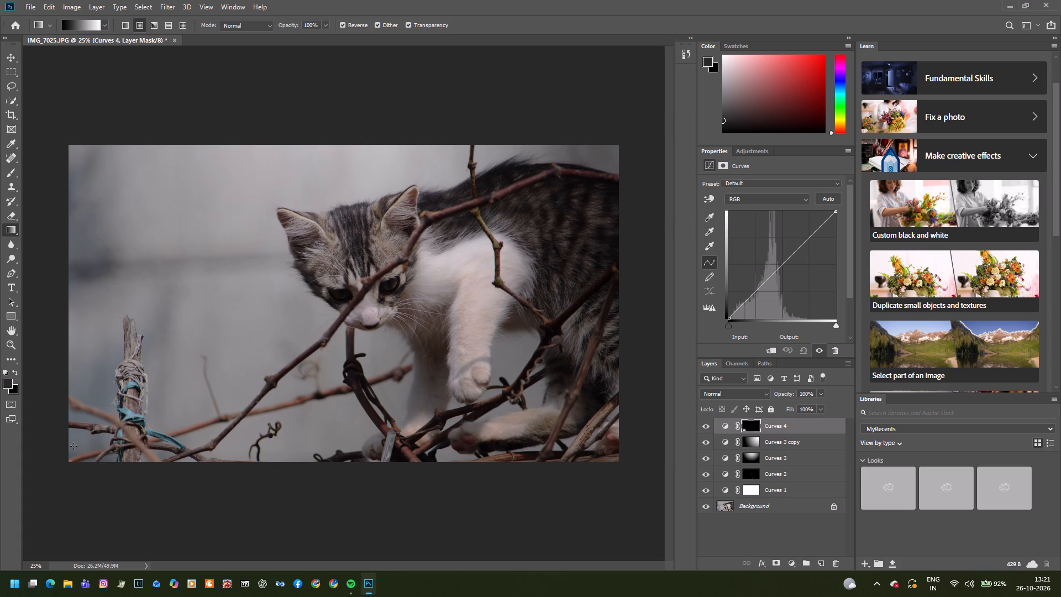
pyautogui.moveTo(85, 445); pyautogui.dragTo(229, 316)
pyautogui.click(355, 23)
pyautogui.click(355, 23)
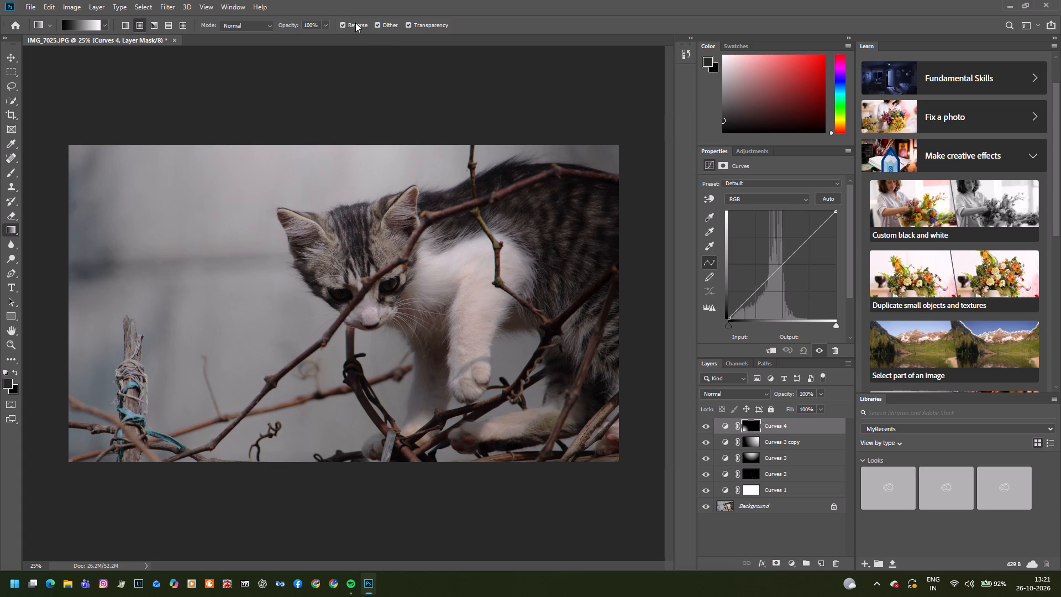
# Darken the masked area by pulling the RGB curve's midpoint down to input 117, output 70.
pyautogui.moveTo(779, 268); pyautogui.dragTo(783, 281)
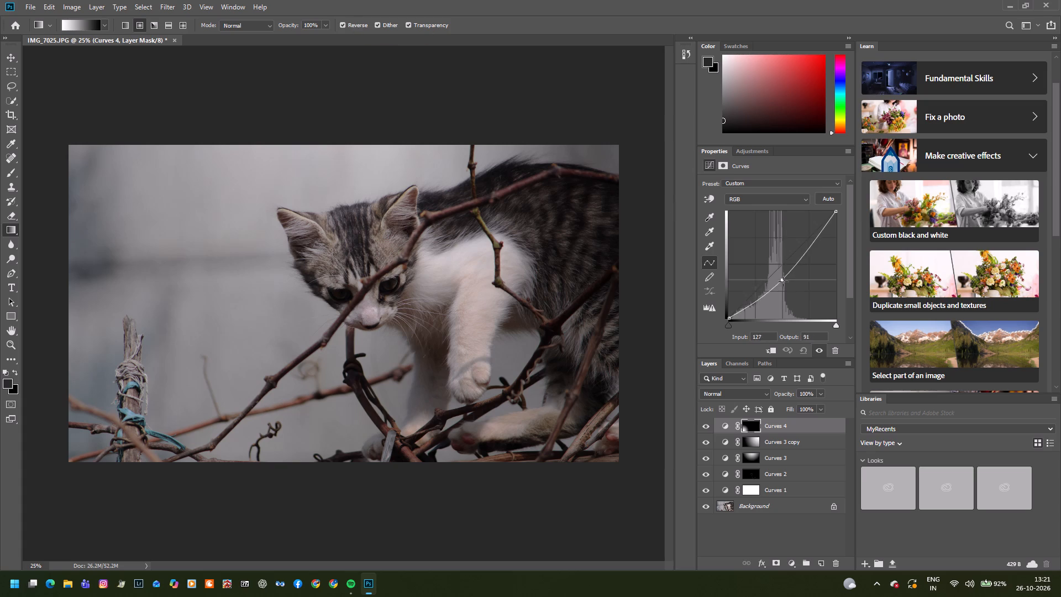
pyautogui.moveTo(783, 281); pyautogui.dragTo(787, 284)
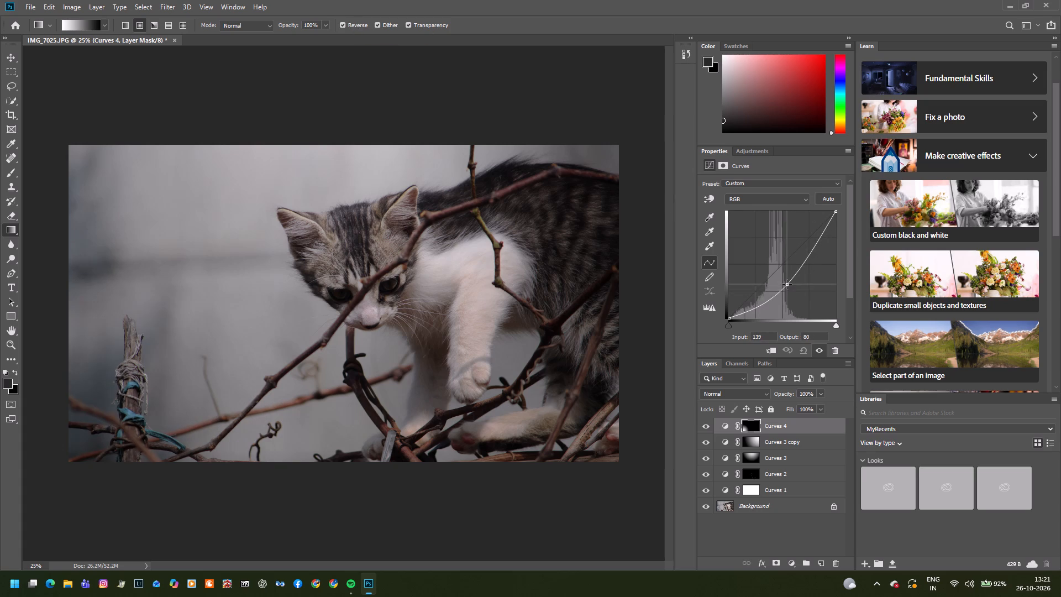
pyautogui.moveTo(787, 284); pyautogui.dragTo(771, 279)
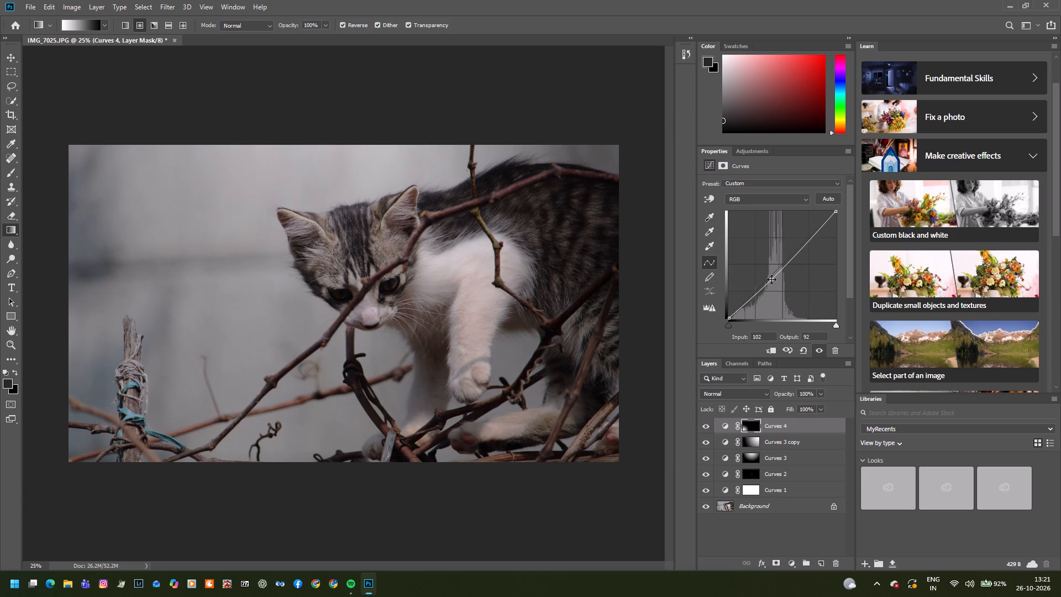
pyautogui.moveTo(771, 279); pyautogui.dragTo(776, 288)
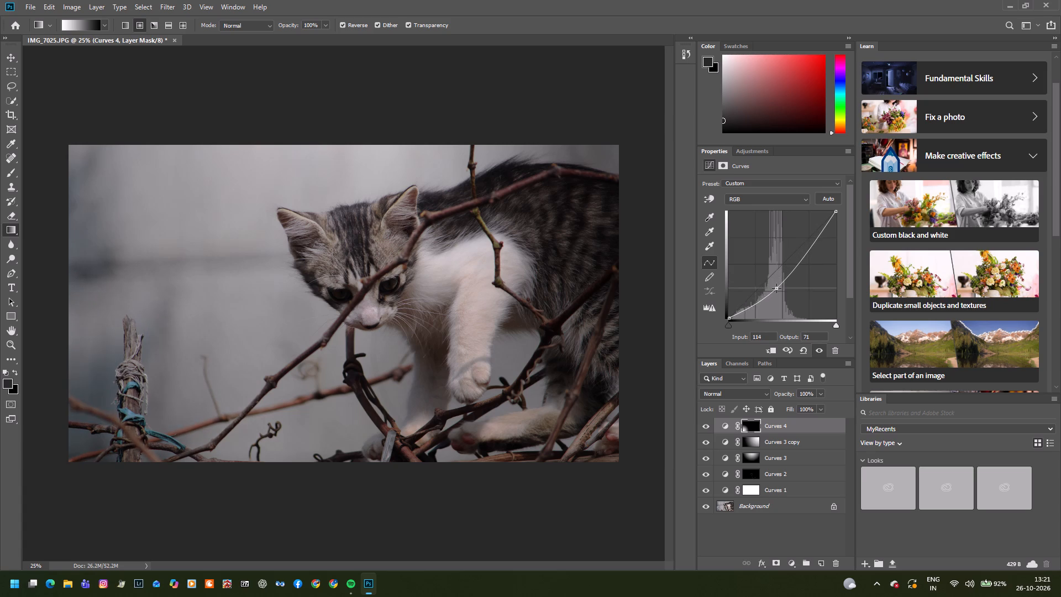
pyautogui.moveTo(776, 288); pyautogui.dragTo(778, 289)
# Extend the darkening on the Curves mask with longer gradients from the photo's lower-left corner toward its top edge.
pyautogui.moveTo(74, 458); pyautogui.dragTo(93, 428)
pyautogui.moveTo(93, 428); pyautogui.dragTo(278, 260)
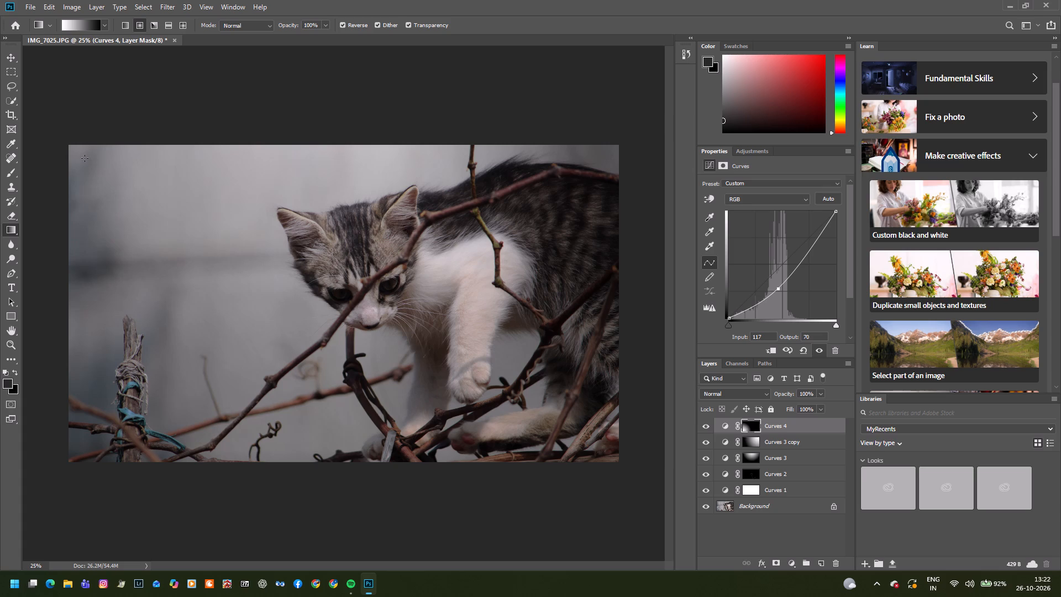
pyautogui.moveTo(75, 439); pyautogui.dragTo(293, 162)
pyautogui.moveTo(293, 162); pyautogui.dragTo(346, 143)
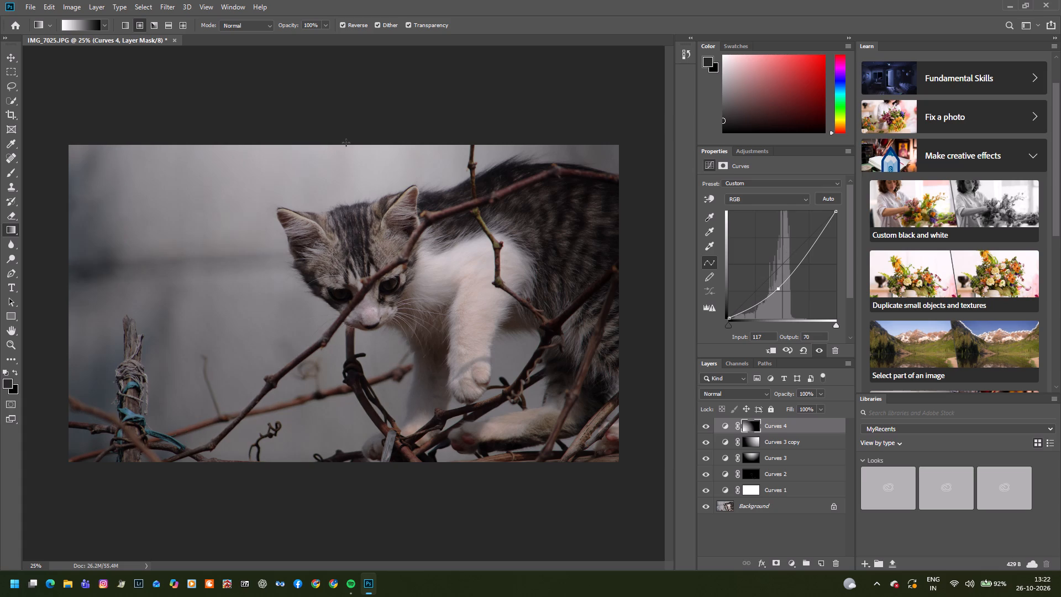
# Darken the curve further by moving its midpoint to input 124, output 61.
pyautogui.click(779, 290)
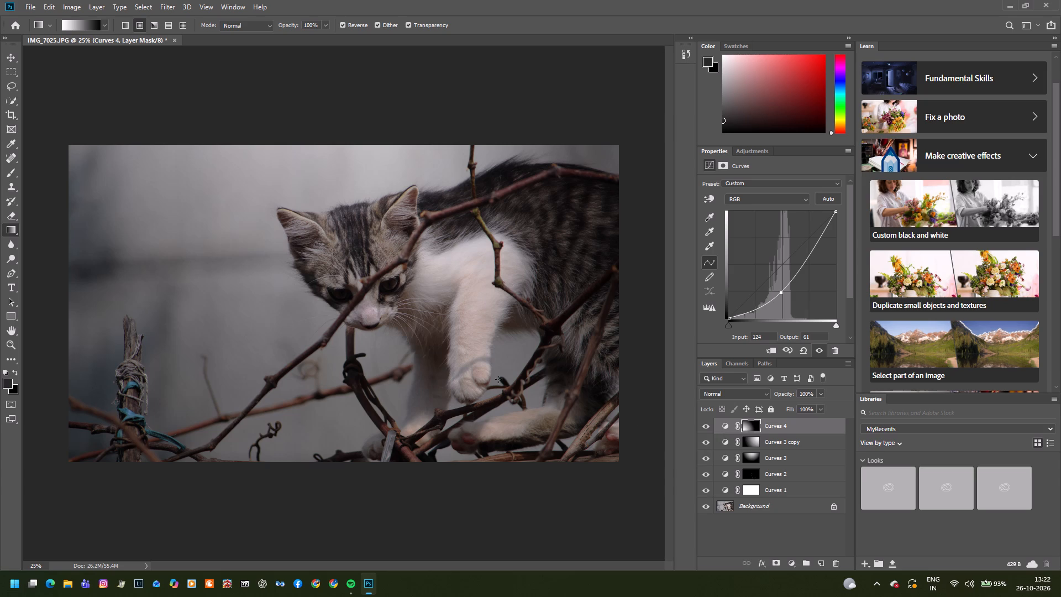
# Merge all visible Curves layers into the Background layer.
pyautogui.hotkey('ctrl', 'shift', 'e')
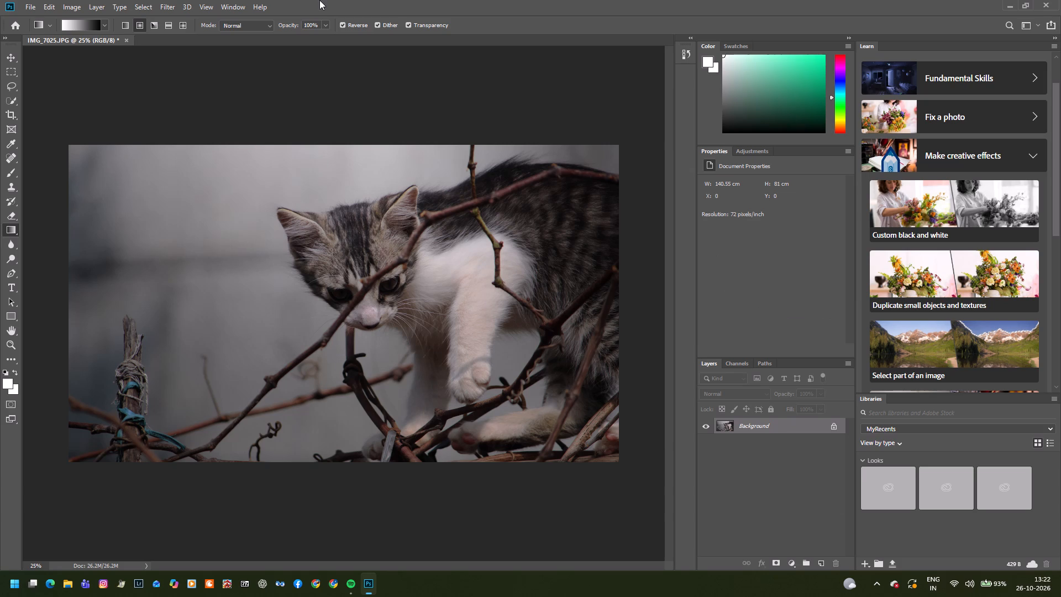
# Apply the Camera Raw Filter to the merged photo with Texture +5, Clarity +21 and Dehaze -2, comparing before and after.
pyautogui.moveTo(171, 7); pyautogui.dragTo(187, 44)
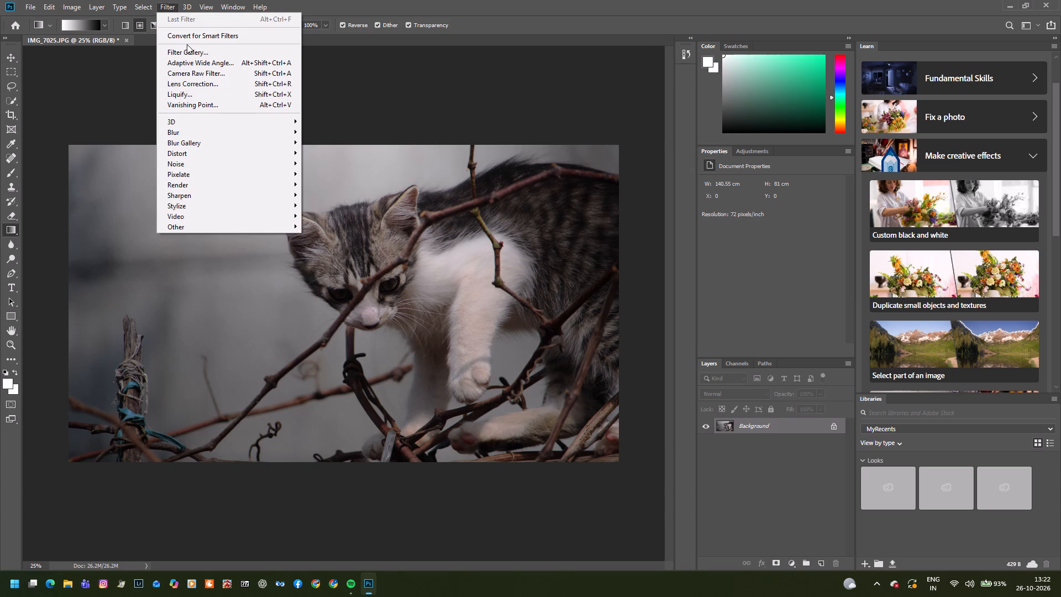
pyautogui.moveTo(187, 44); pyautogui.dragTo(195, 74)
pyautogui.click(195, 74)
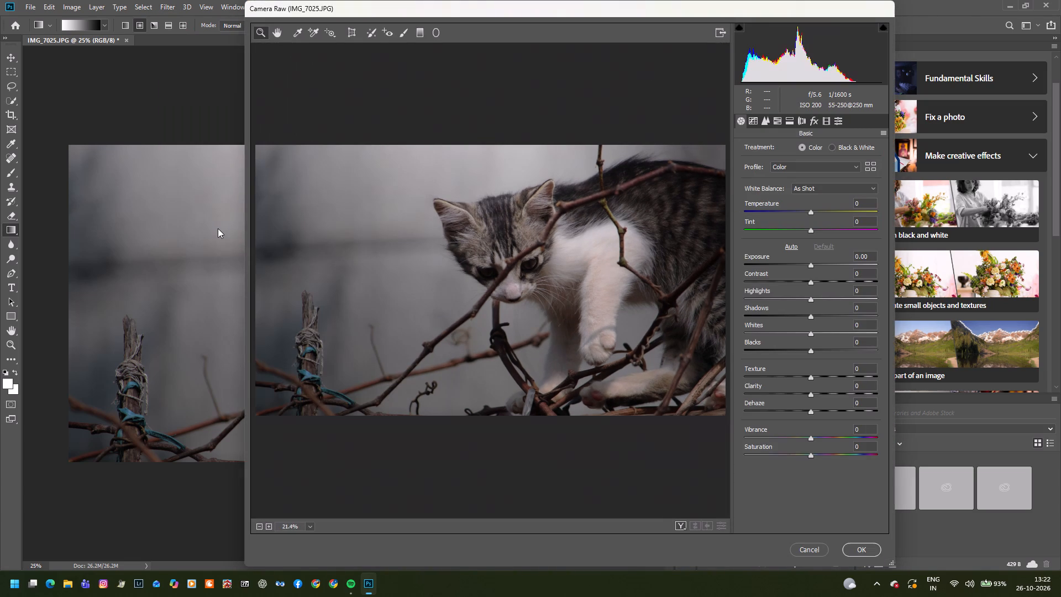
pyautogui.click(811, 378)
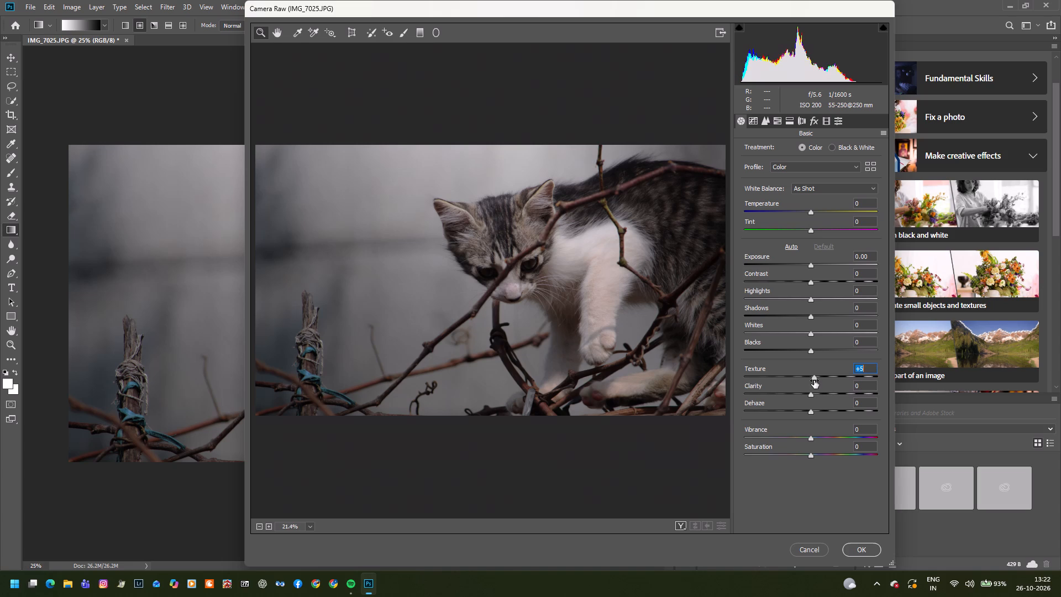
pyautogui.moveTo(813, 395); pyautogui.dragTo(820, 398)
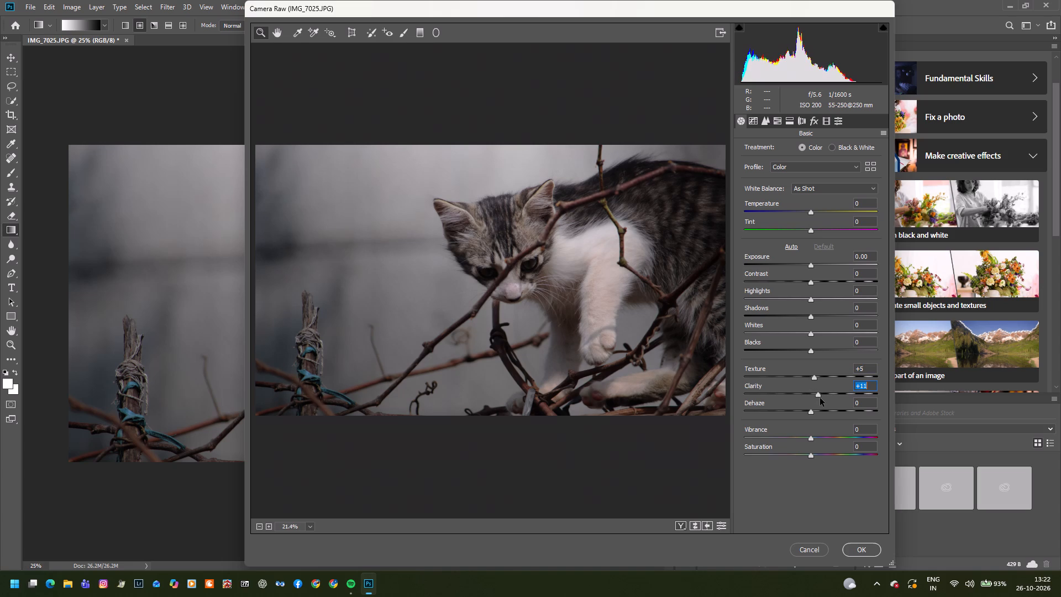
pyautogui.moveTo(820, 398); pyautogui.dragTo(823, 399)
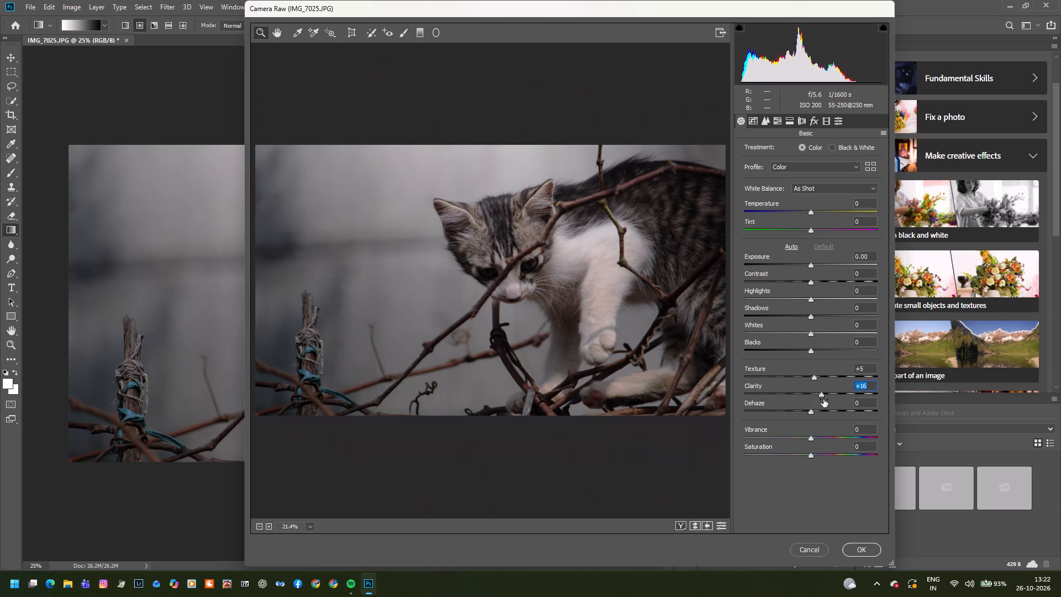
pyautogui.click(823, 399)
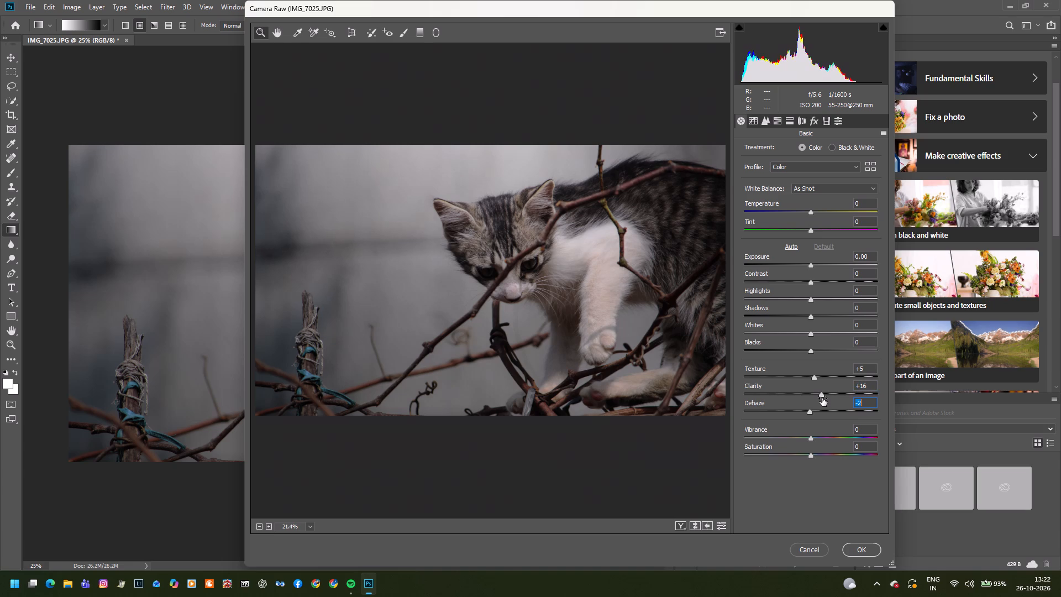
pyautogui.moveTo(822, 396); pyautogui.dragTo(823, 400)
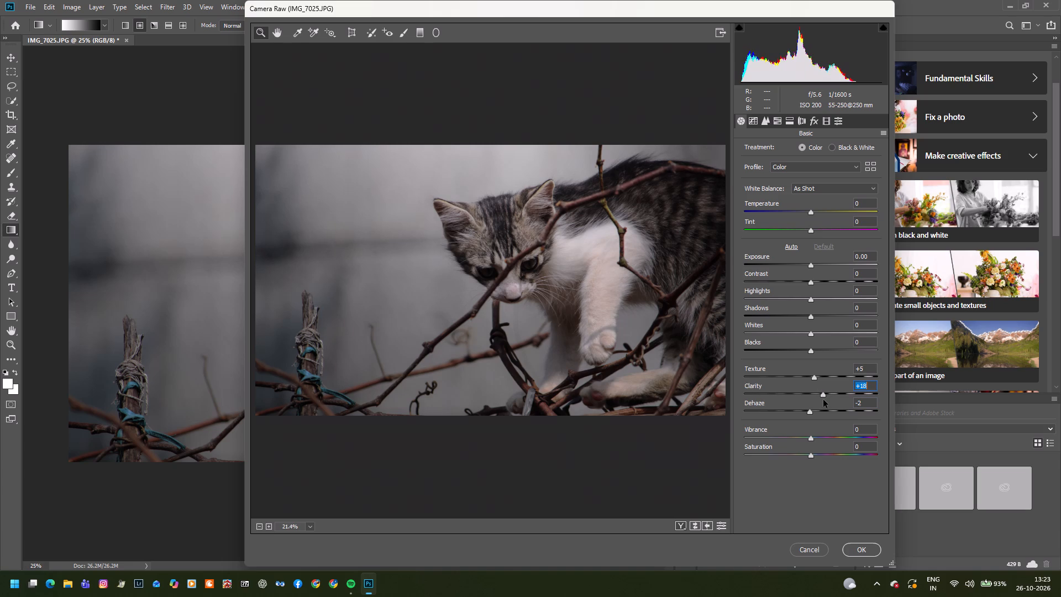
pyautogui.moveTo(823, 400); pyautogui.dragTo(825, 401)
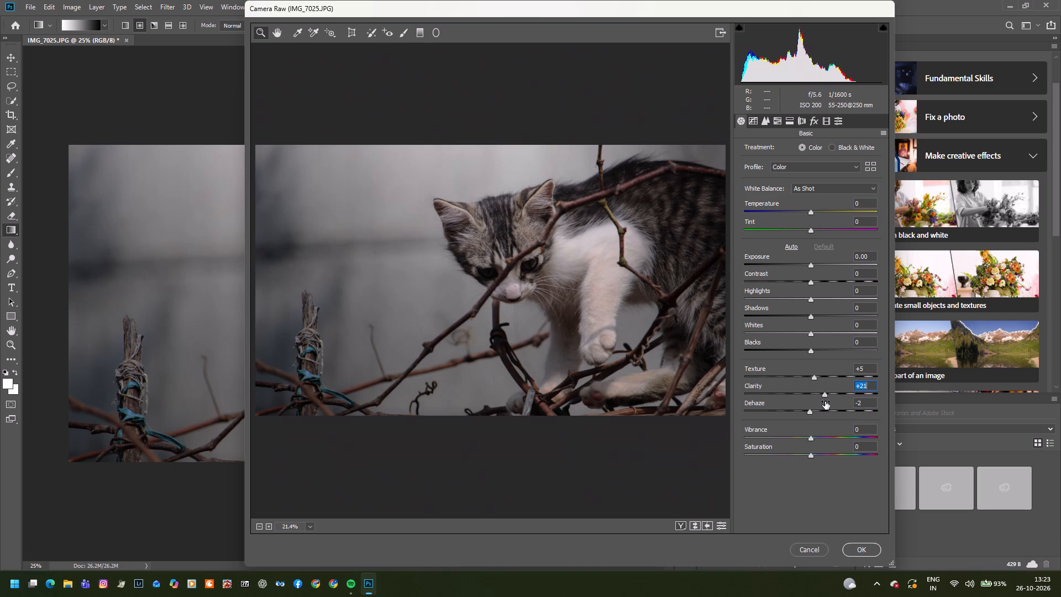
pyautogui.click(696, 524)
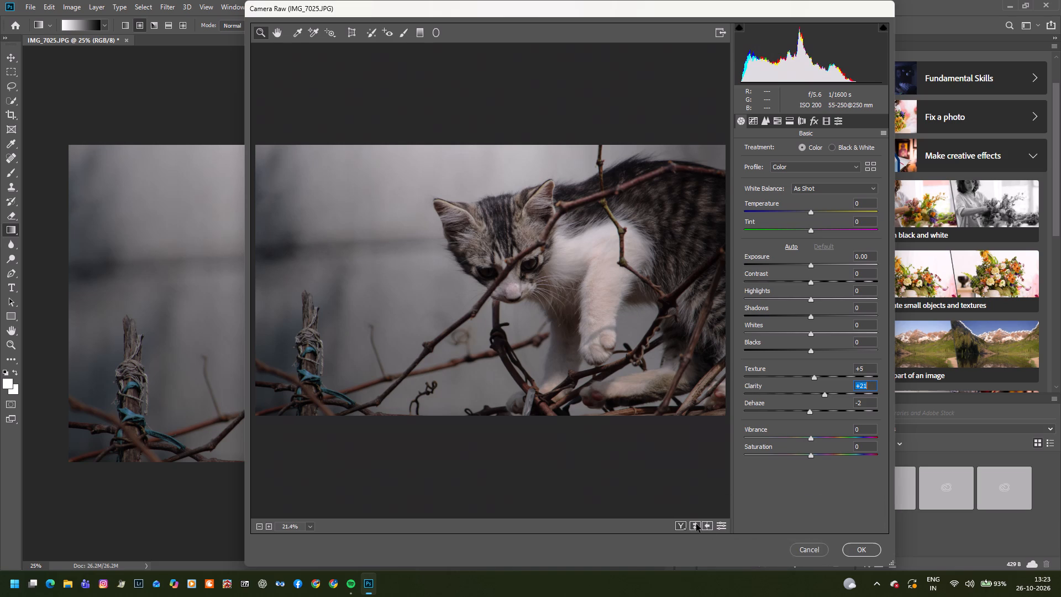
pyautogui.click(696, 524)
pyautogui.click(865, 551)
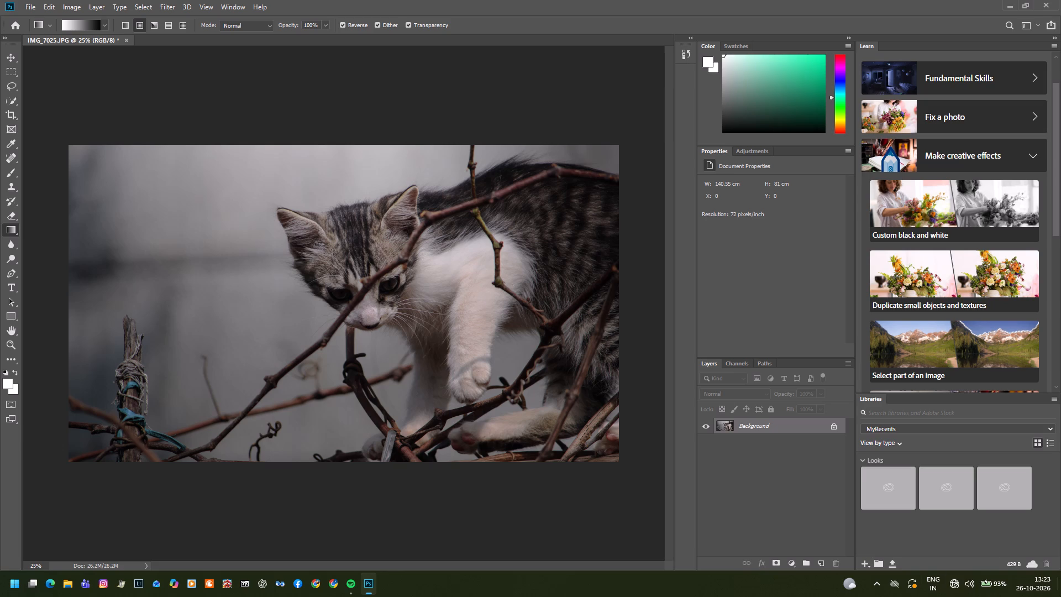
# Connect the computer to the iPhone hotspot in the available Wi-Fi networks and return to the photo.
pyautogui.click(957, 580)
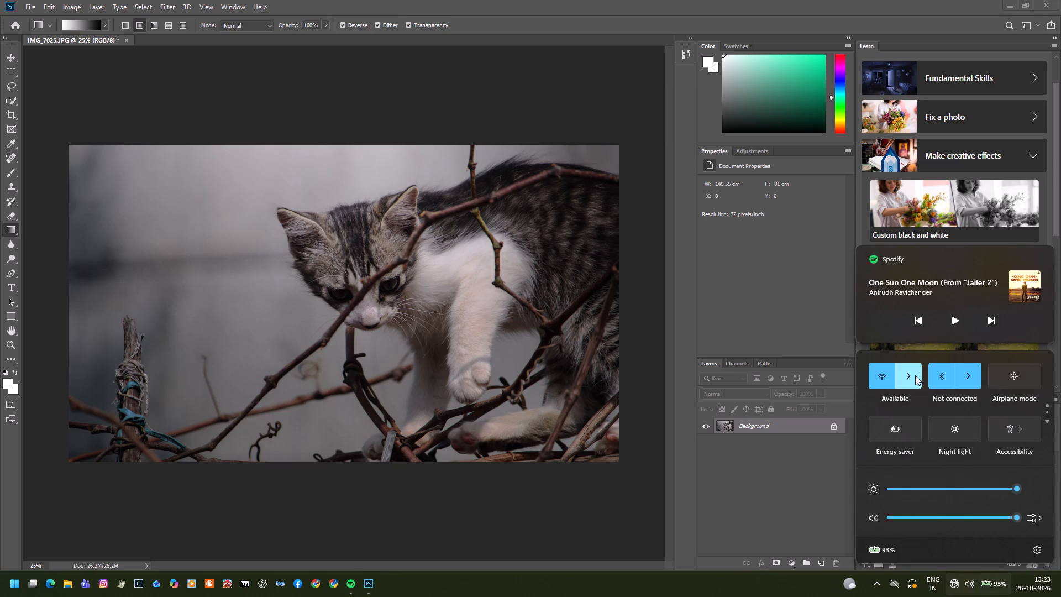
pyautogui.click(915, 375)
pyautogui.click(907, 385)
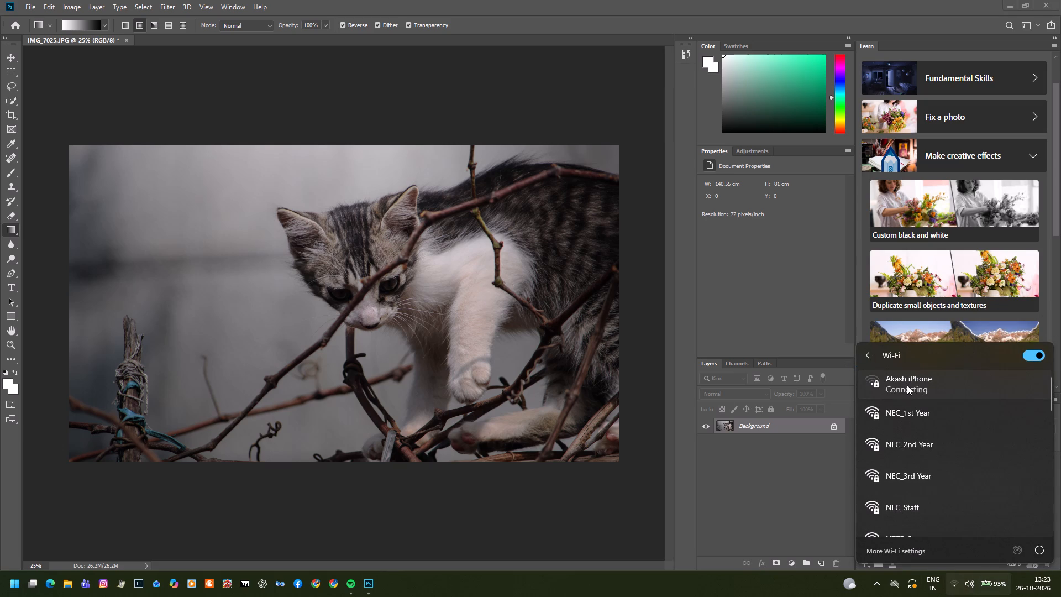
pyautogui.click(765, 507)
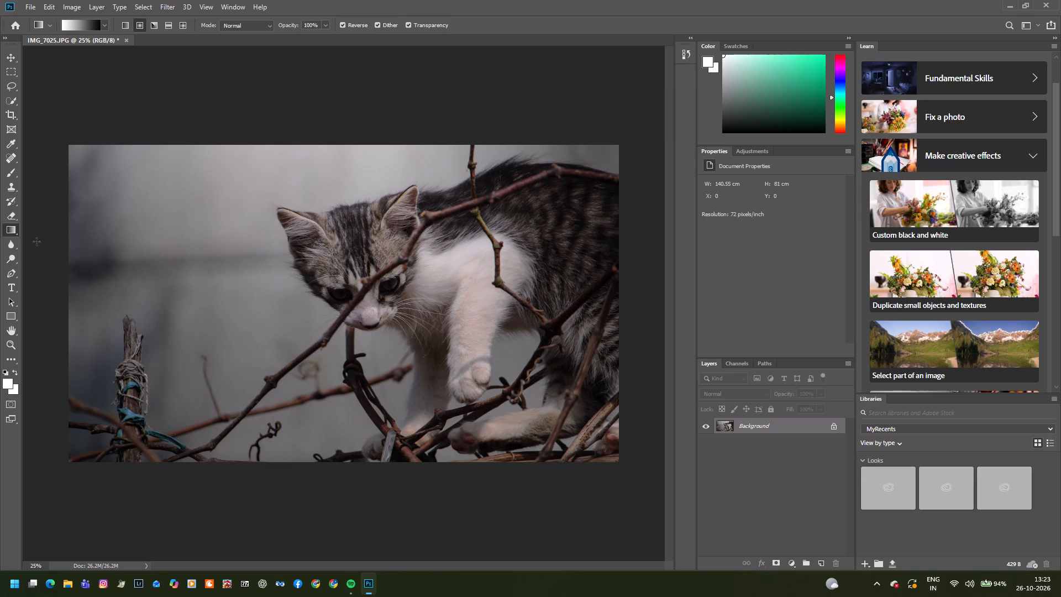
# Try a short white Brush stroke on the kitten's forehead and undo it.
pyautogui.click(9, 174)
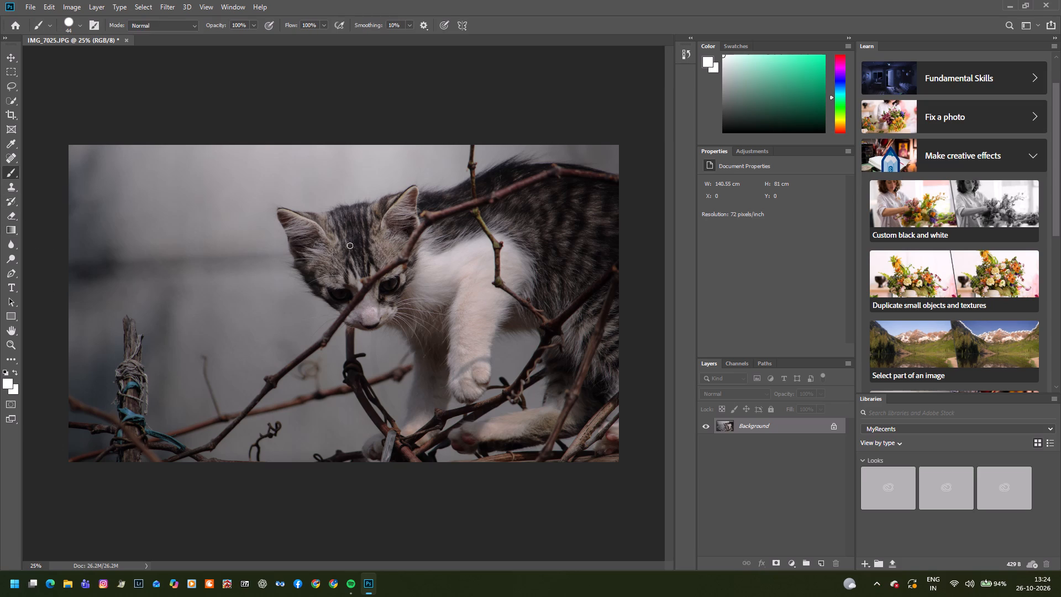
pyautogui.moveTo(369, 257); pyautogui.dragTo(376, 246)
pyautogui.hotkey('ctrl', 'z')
# Invert the colours of the Background layer and paint a short white Brush stroke on the kitten's forehead.
pyautogui.hotkey('ctrl', 'i')
pyautogui.moveTo(376, 246); pyautogui.dragTo(329, 275)
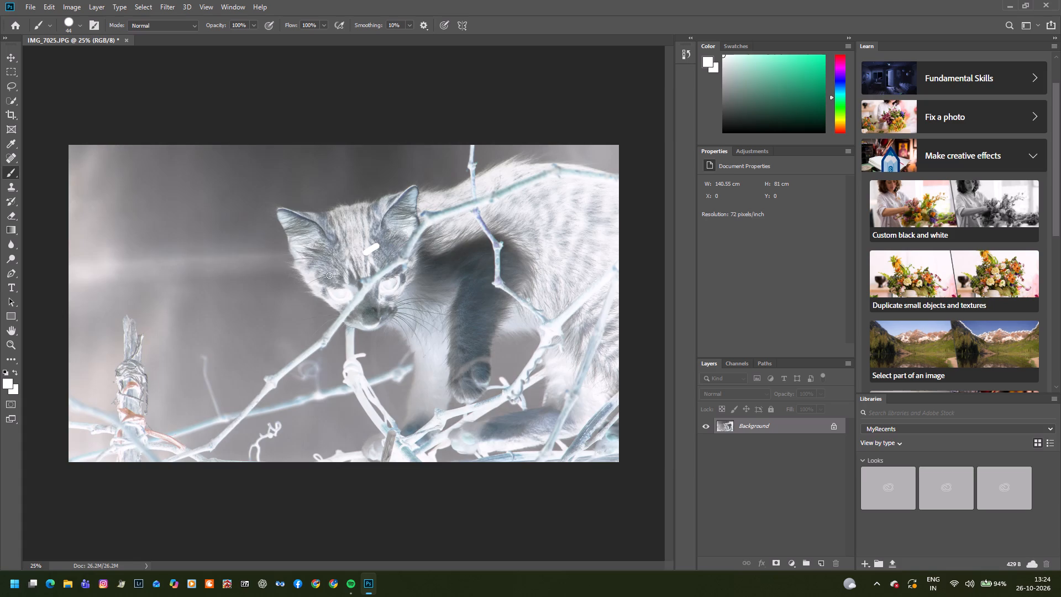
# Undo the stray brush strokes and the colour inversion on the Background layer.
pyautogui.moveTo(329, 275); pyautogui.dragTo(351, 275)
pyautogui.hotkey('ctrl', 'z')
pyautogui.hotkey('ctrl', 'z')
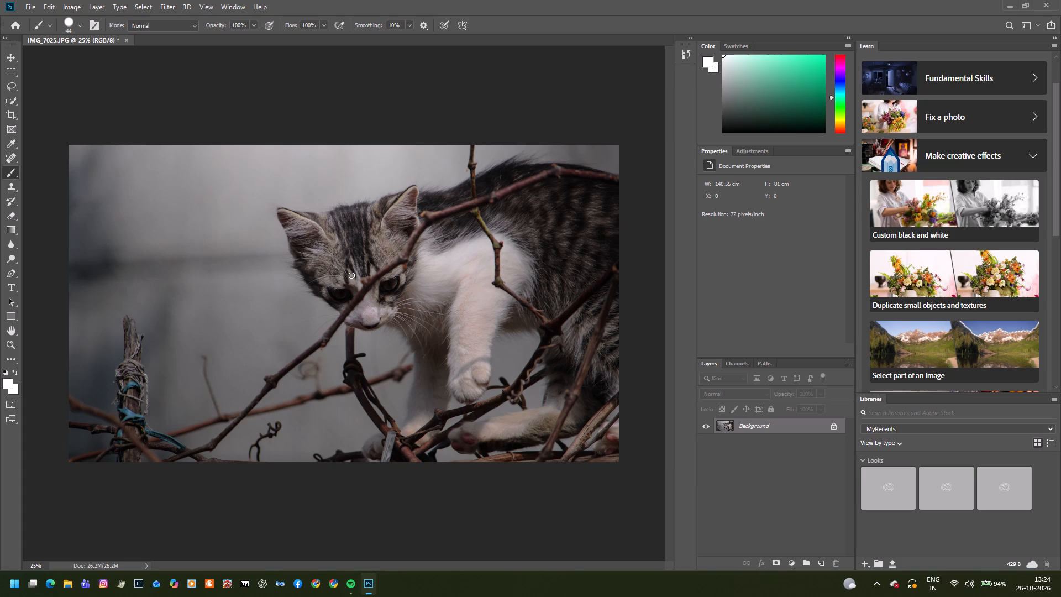
# Add a new Curves adjustment layer above the Background layer.
pyautogui.click(742, 149)
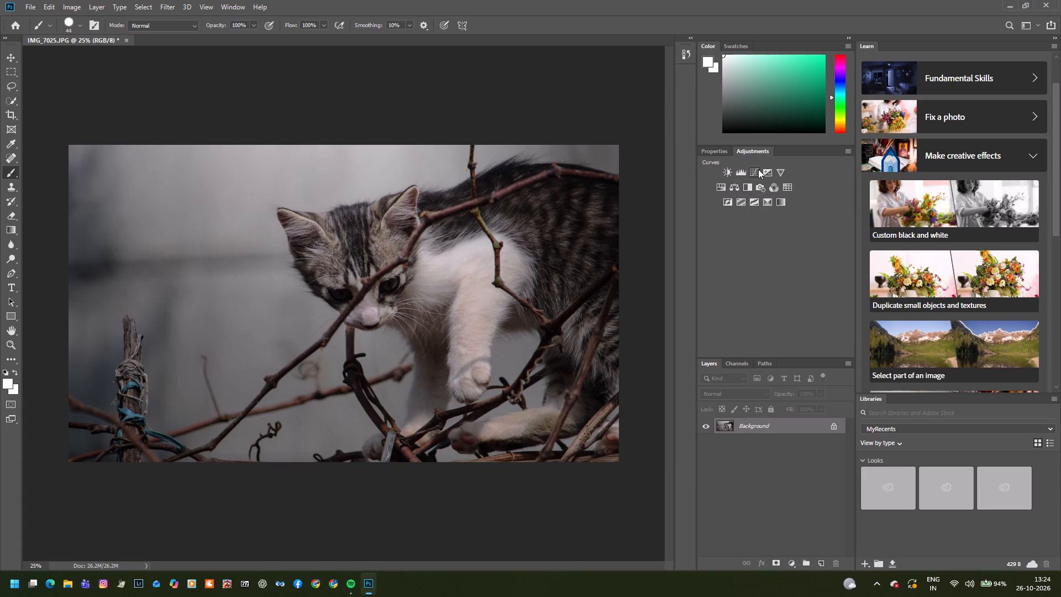
pyautogui.click(758, 169)
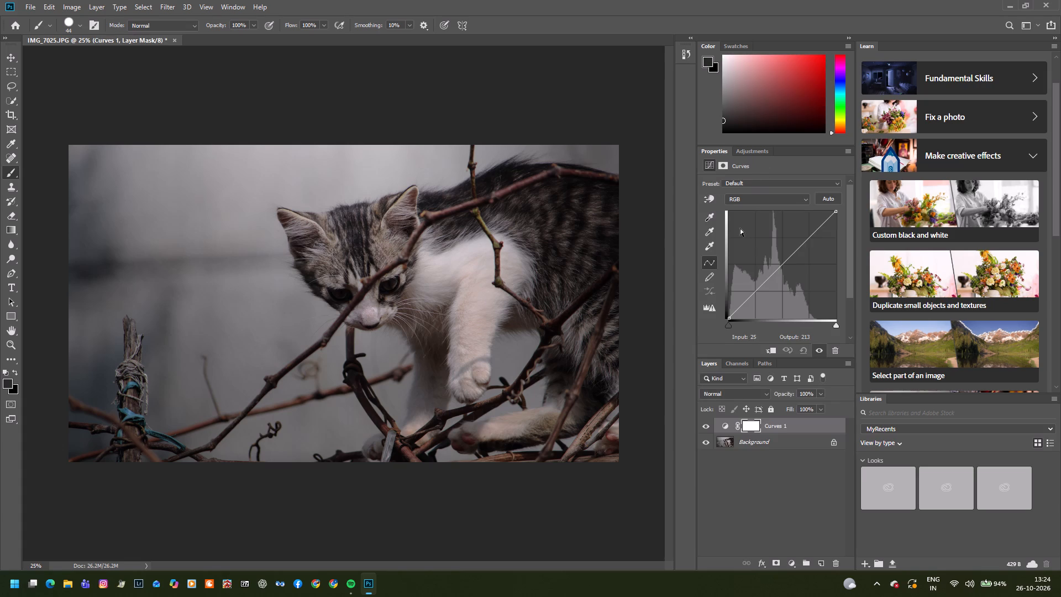
pyautogui.click(733, 45)
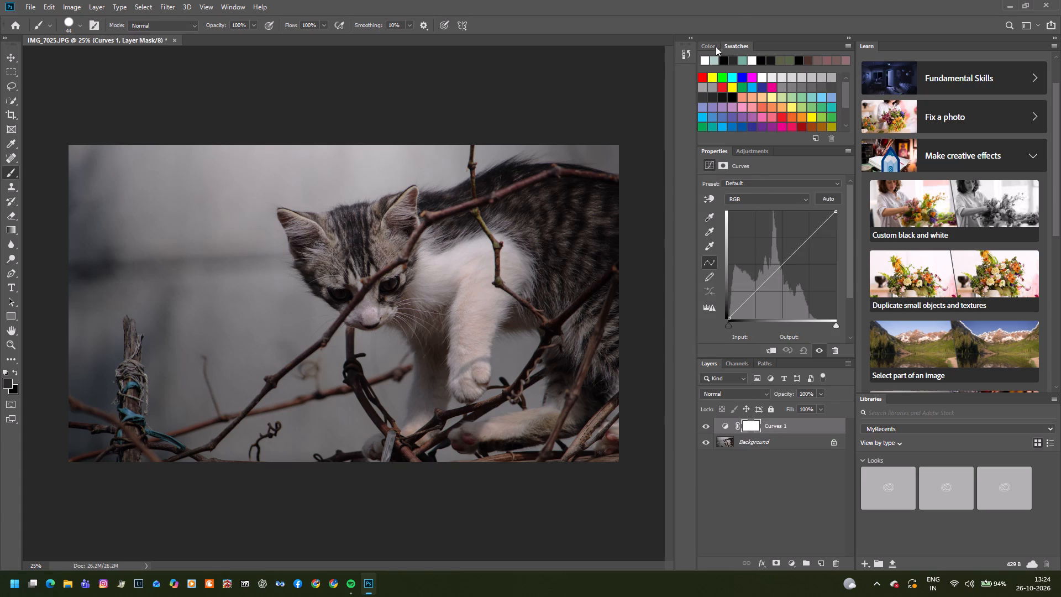
# Add a midtone point to the new Curves adjustment and darken it slightly to input 124, output 113.
pyautogui.click(712, 48)
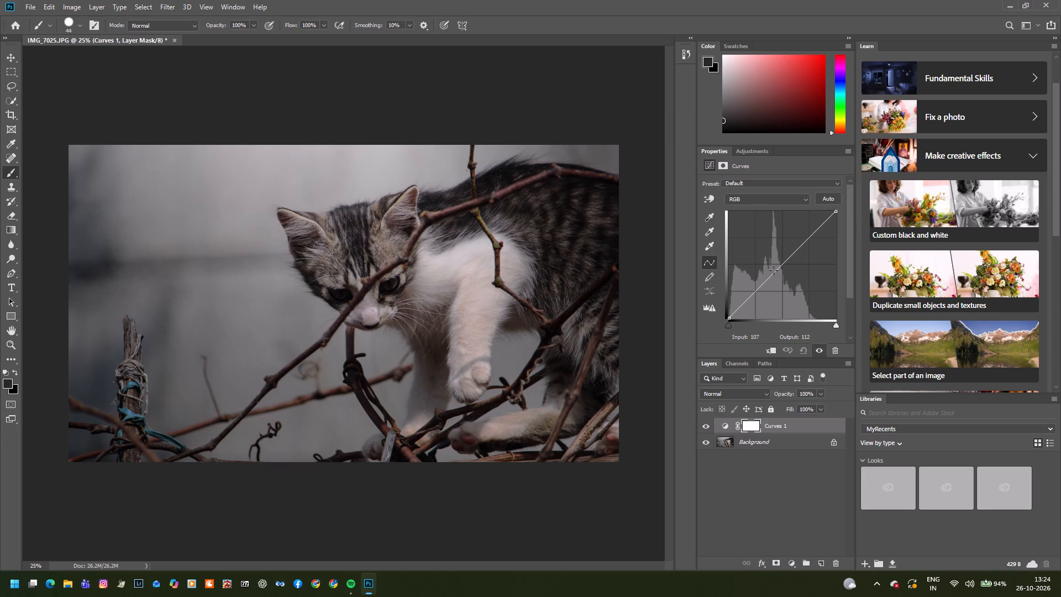
pyautogui.moveTo(773, 277); pyautogui.dragTo(774, 282)
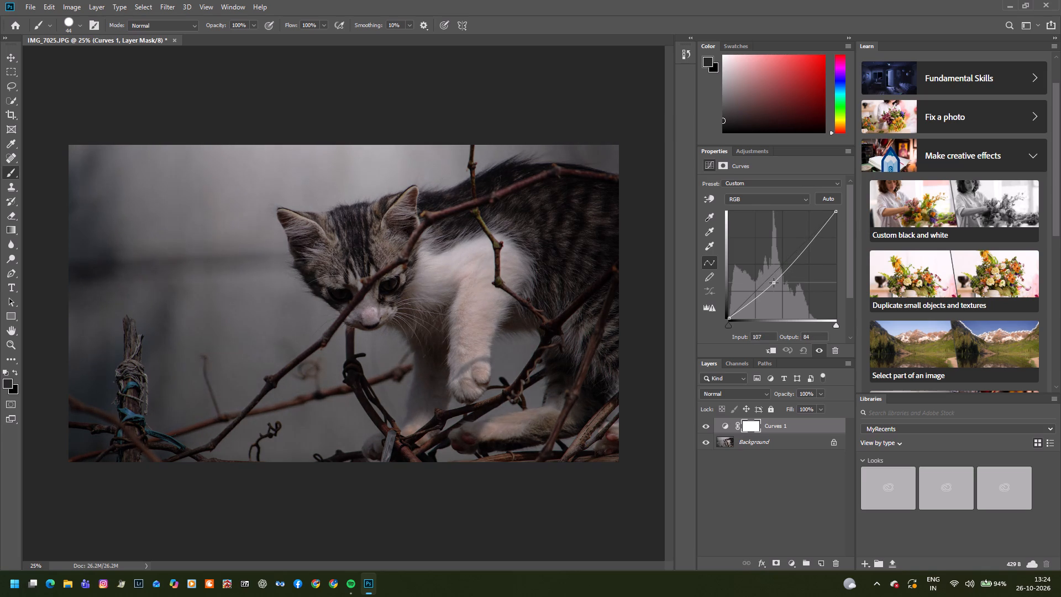
pyautogui.moveTo(774, 282); pyautogui.dragTo(774, 280)
pyautogui.moveTo(774, 280); pyautogui.dragTo(773, 274)
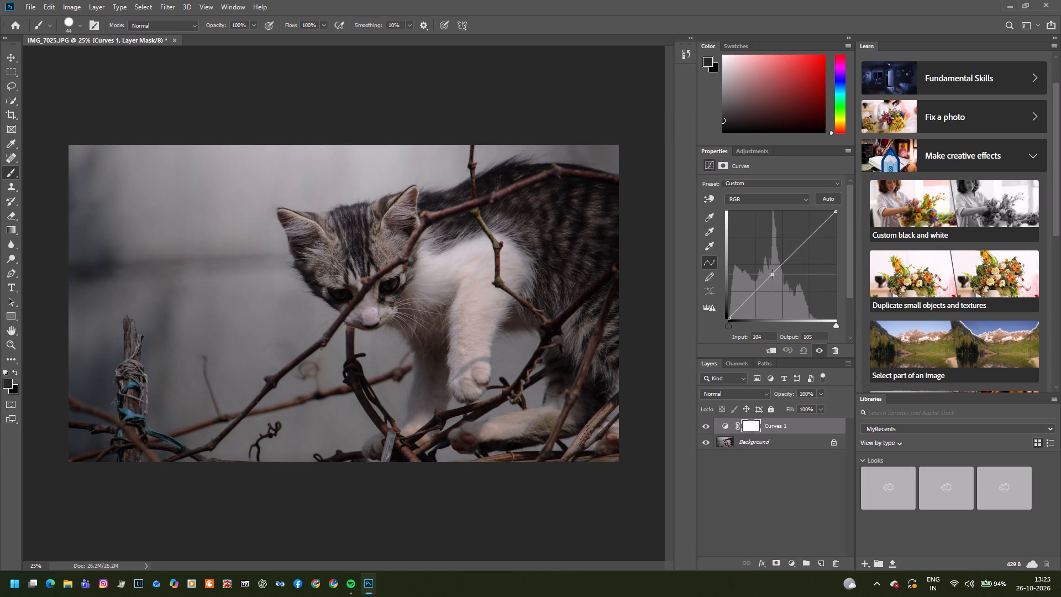
pyautogui.moveTo(773, 274); pyautogui.dragTo(772, 273)
pyautogui.moveTo(772, 273); pyautogui.dragTo(778, 273)
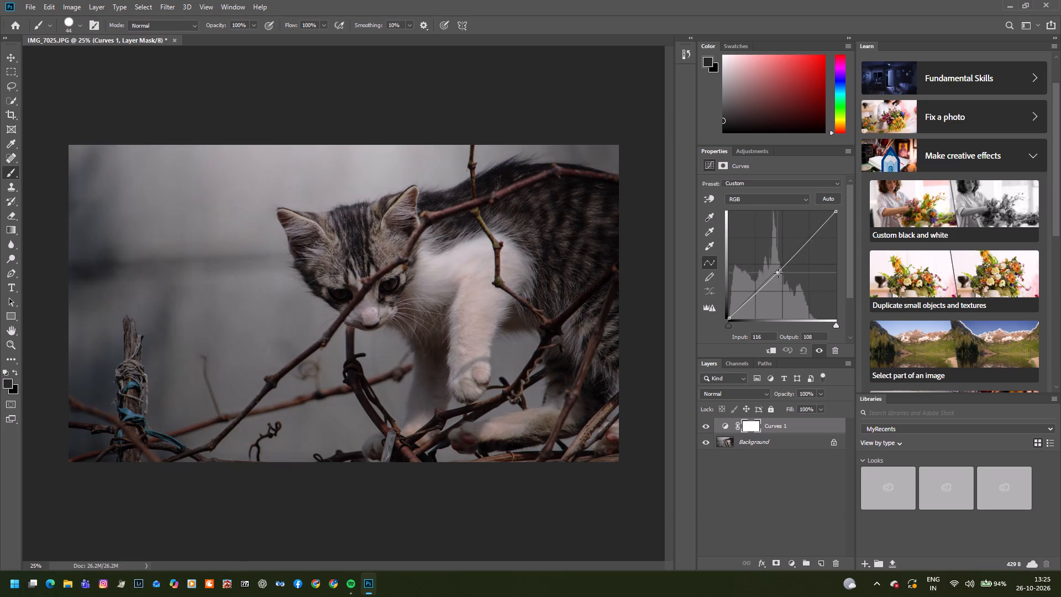
pyautogui.moveTo(778, 273); pyautogui.dragTo(783, 274)
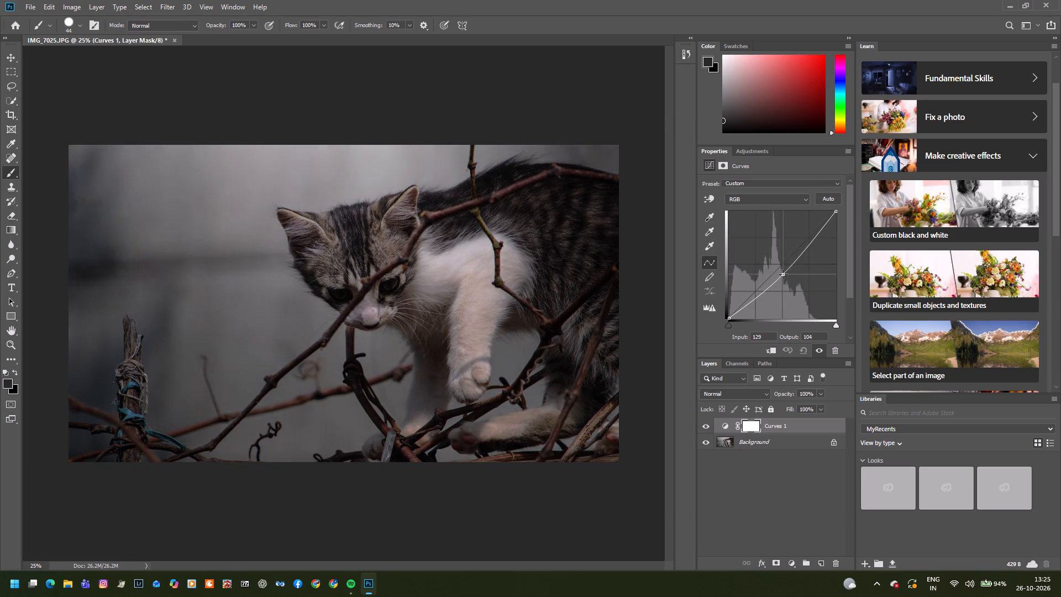
pyautogui.moveTo(783, 274); pyautogui.dragTo(781, 269)
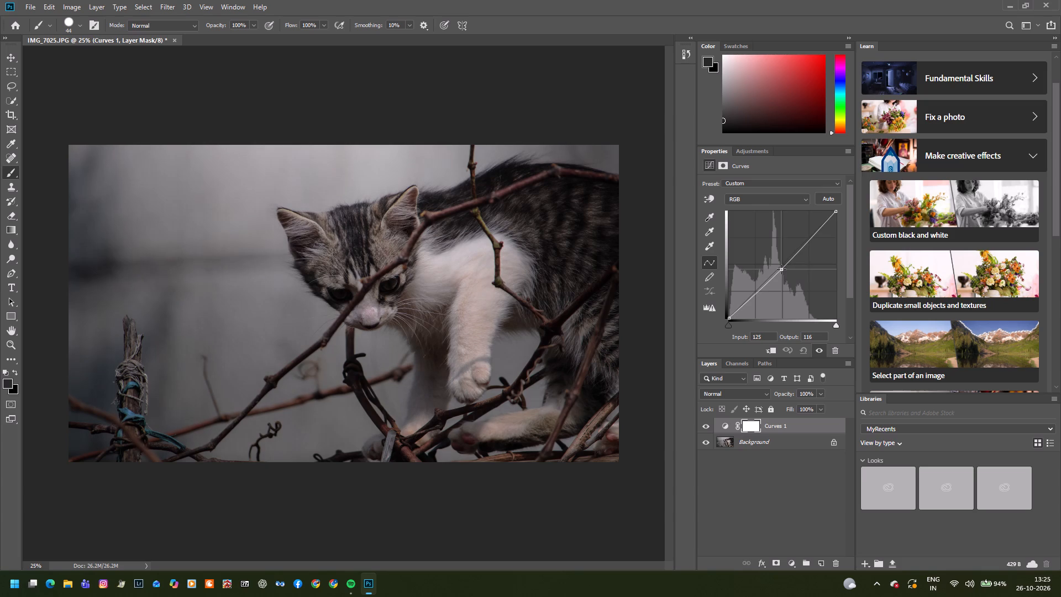
pyautogui.moveTo(781, 269); pyautogui.dragTo(780, 269)
pyautogui.moveTo(780, 269); pyautogui.dragTo(781, 270)
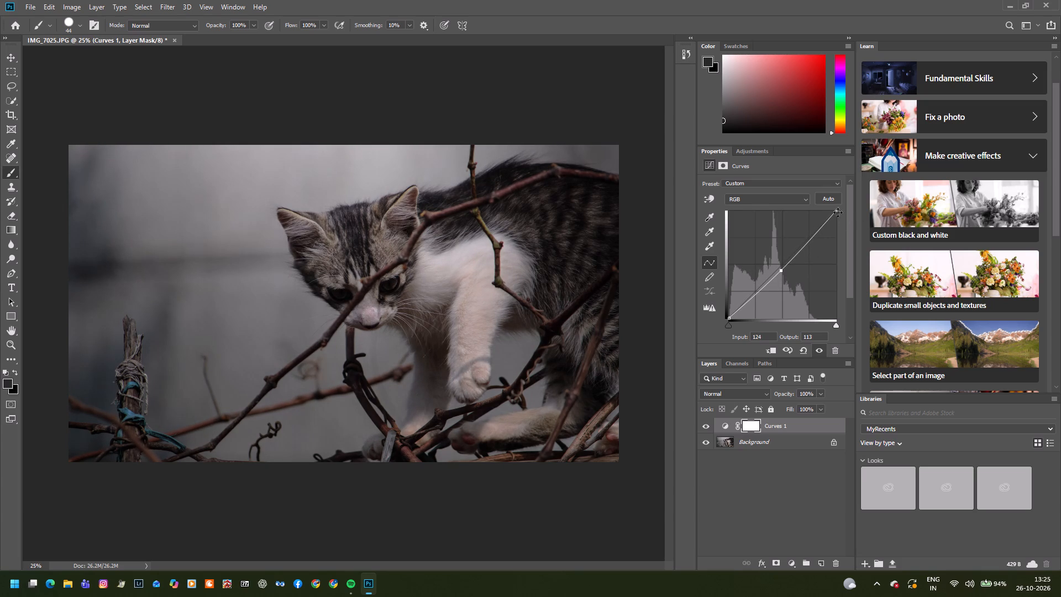
# Move the curve's white point inward to input about 220, output 255 to brighten the highlights.
pyautogui.moveTo(836, 213); pyautogui.dragTo(840, 219)
pyautogui.moveTo(840, 219); pyautogui.dragTo(850, 232)
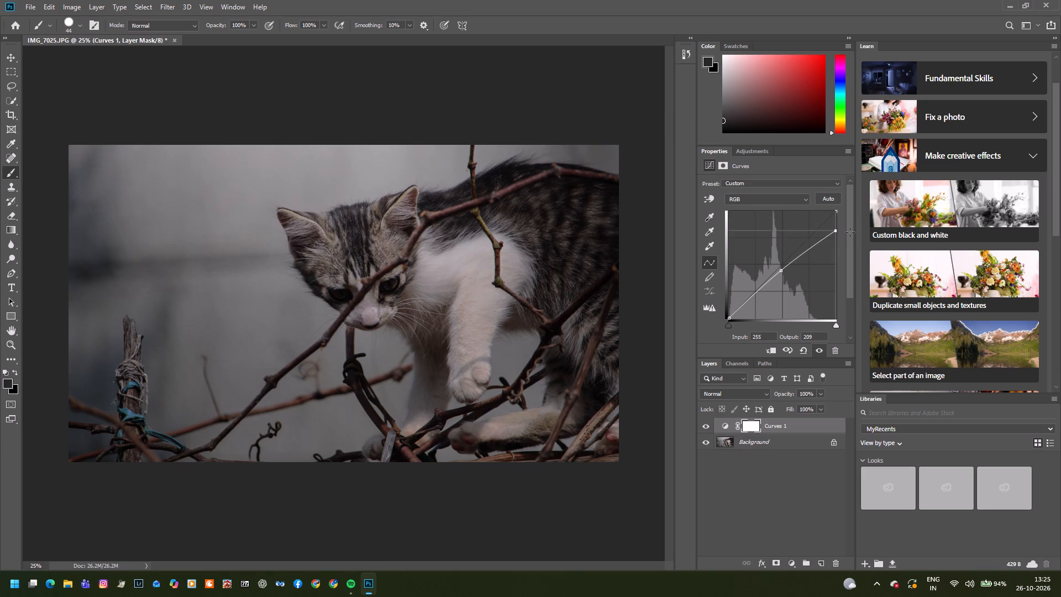
pyautogui.moveTo(850, 232); pyautogui.dragTo(826, 207)
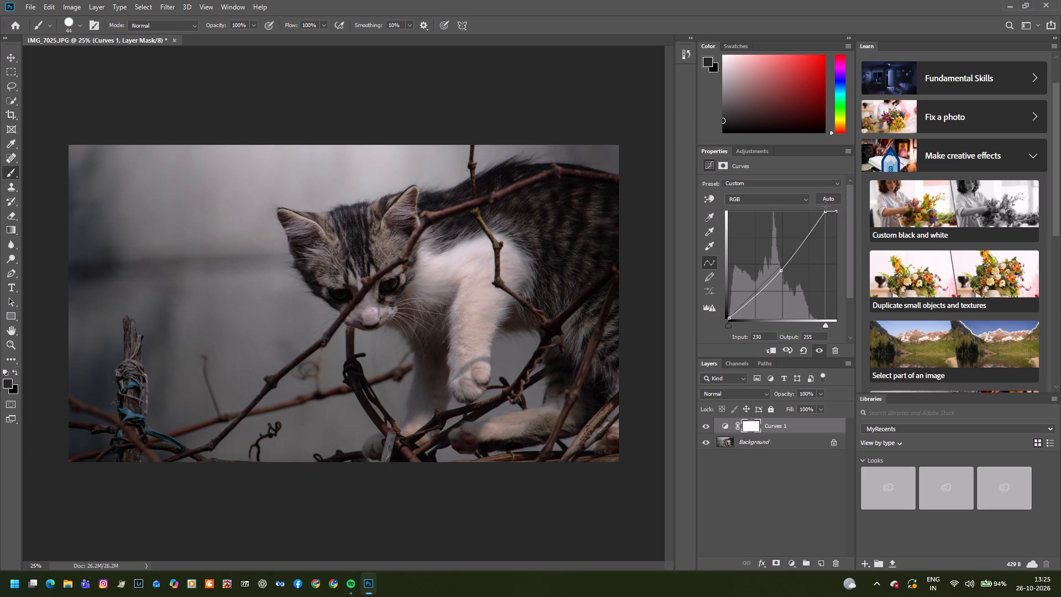
pyautogui.moveTo(826, 207); pyautogui.dragTo(818, 207)
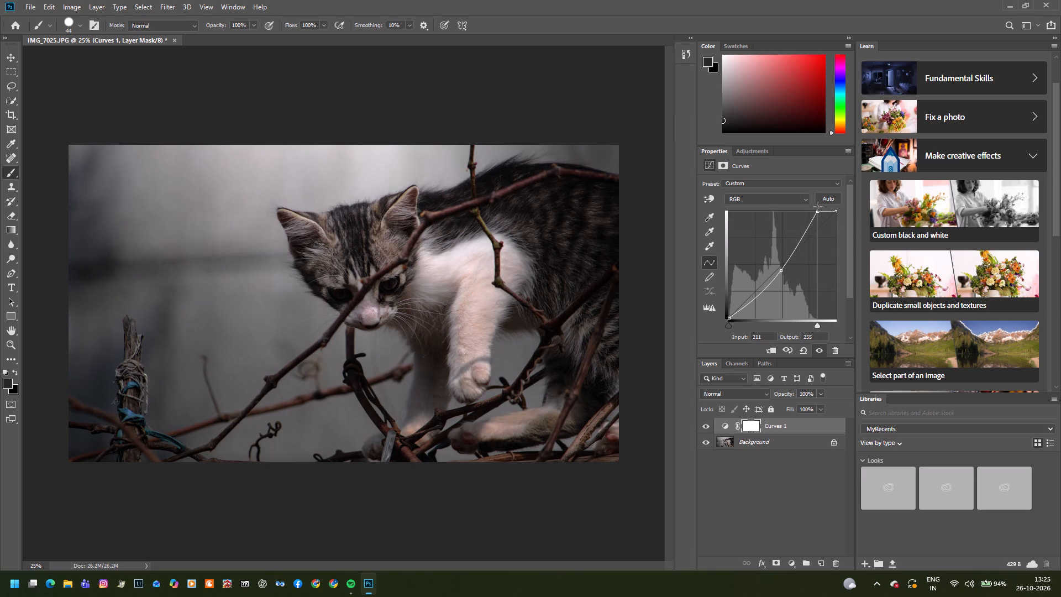
pyautogui.moveTo(818, 207); pyautogui.dragTo(832, 205)
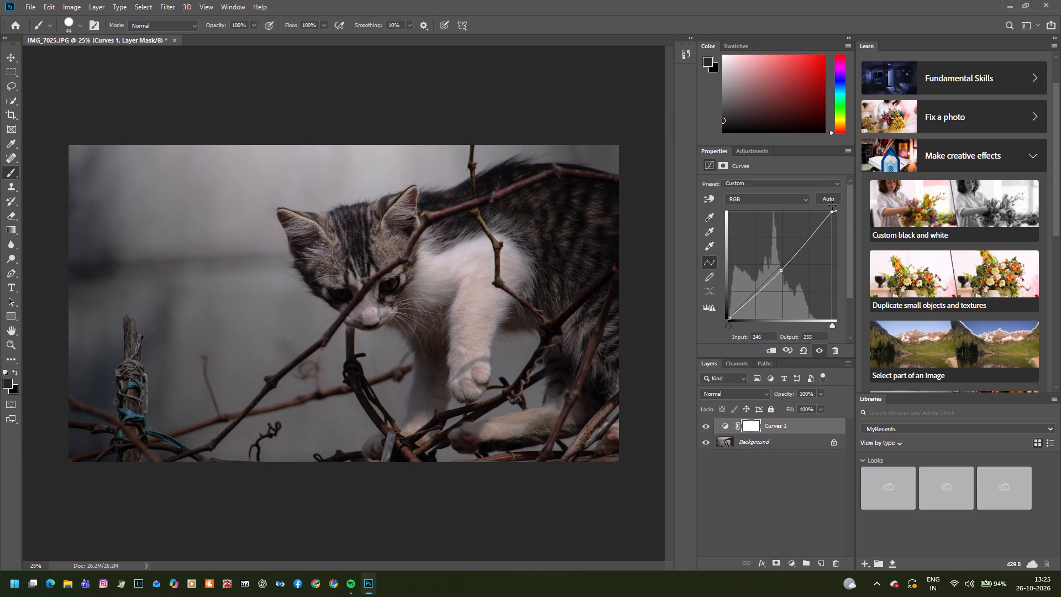
pyautogui.moveTo(832, 205); pyautogui.dragTo(822, 203)
pyautogui.moveTo(822, 203); pyautogui.dragTo(822, 203)
# Fine-tune the curve's midtone point to input 113, output 125 and black point to input 1, output 0, comparing before and after.
pyautogui.moveTo(779, 271); pyautogui.dragTo(778, 271)
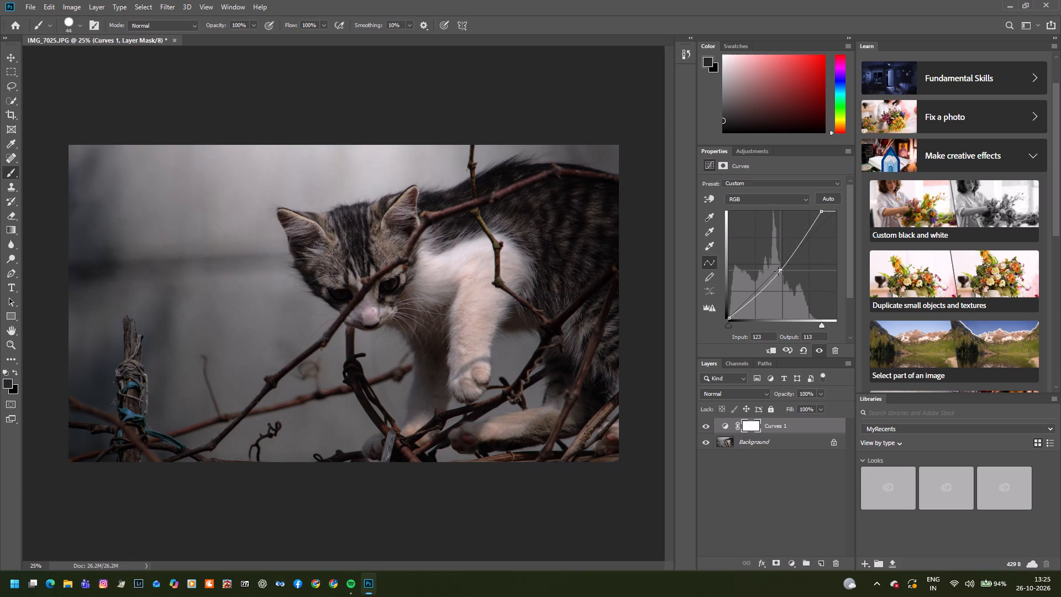
pyautogui.moveTo(778, 271); pyautogui.dragTo(775, 266)
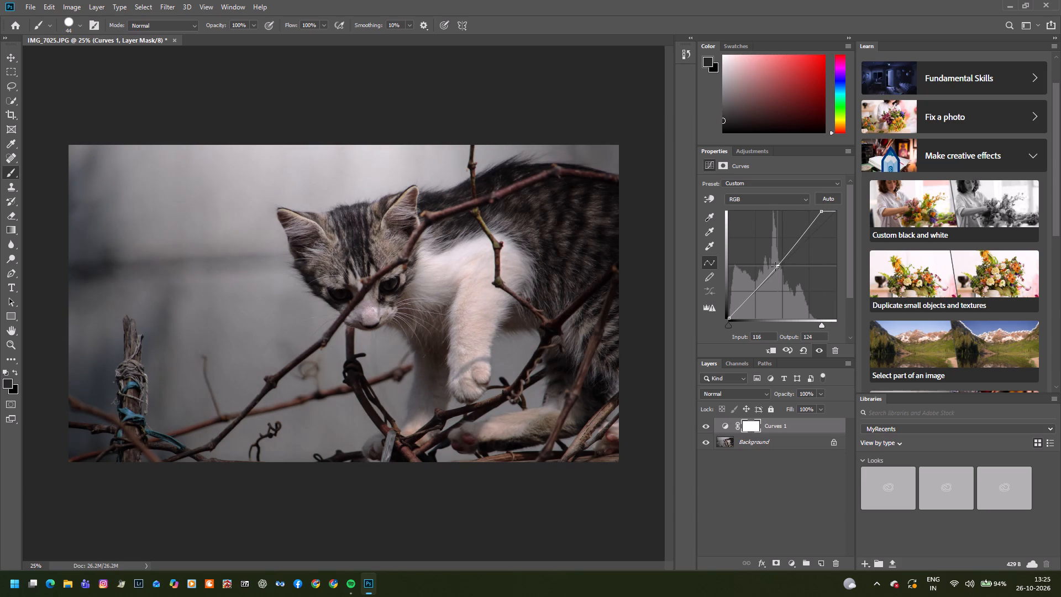
pyautogui.moveTo(775, 266); pyautogui.dragTo(774, 266)
pyautogui.click(729, 326)
pyautogui.click(703, 424)
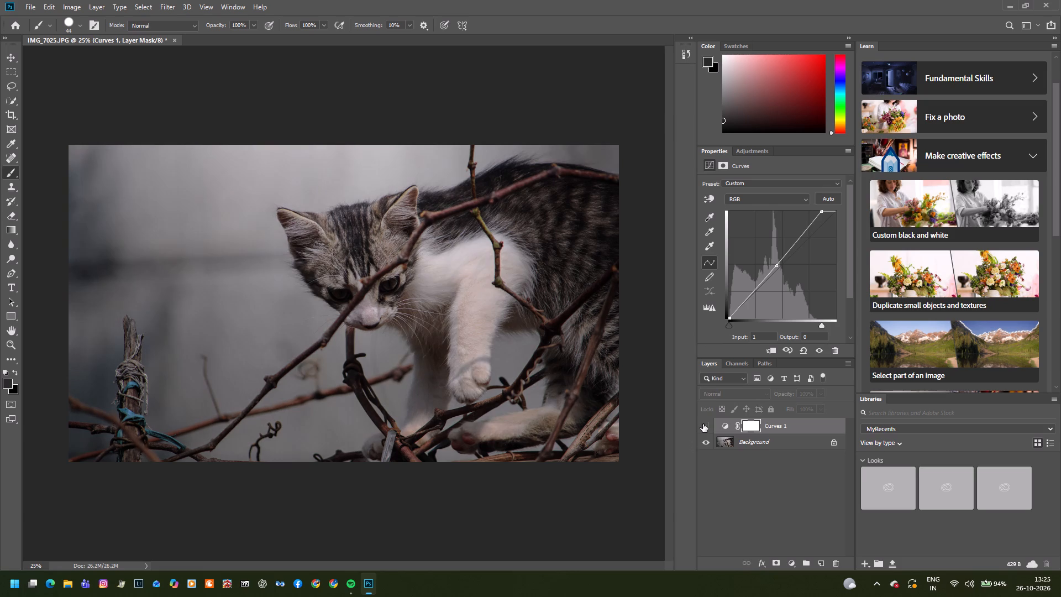
pyautogui.click(703, 424)
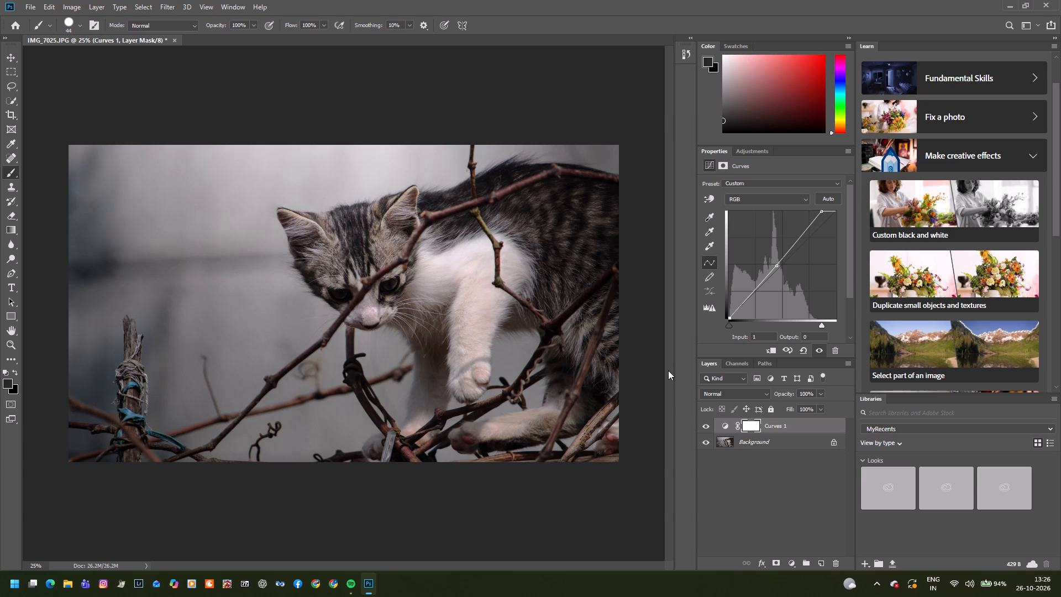
# Add a second Curves adjustment layer and darken its midtones with a point at input 113, output 94.
pyautogui.click(745, 156)
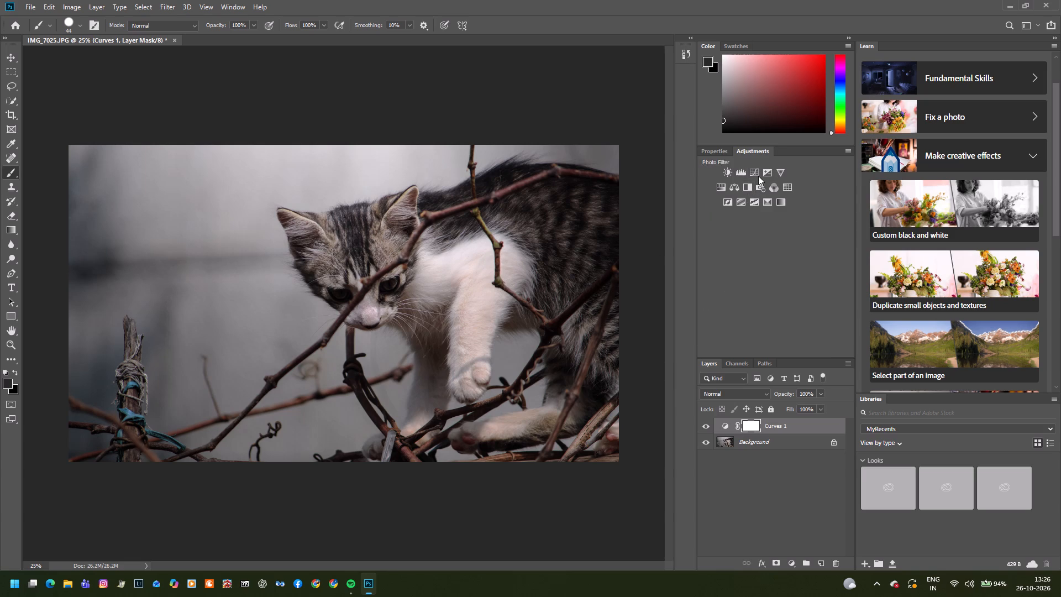
pyautogui.click(758, 174)
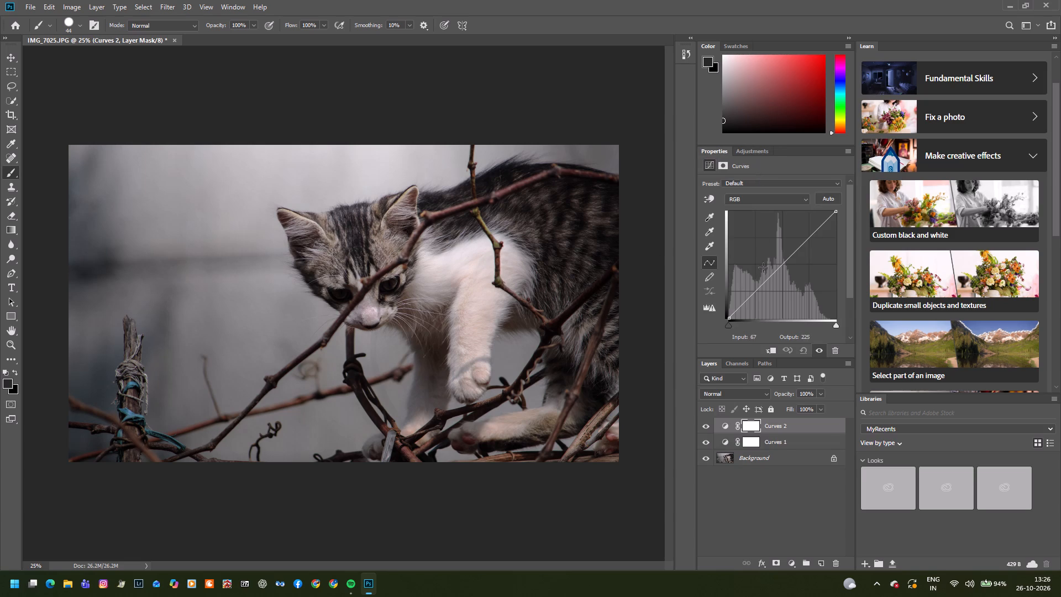
pyautogui.moveTo(780, 268); pyautogui.dragTo(780, 269)
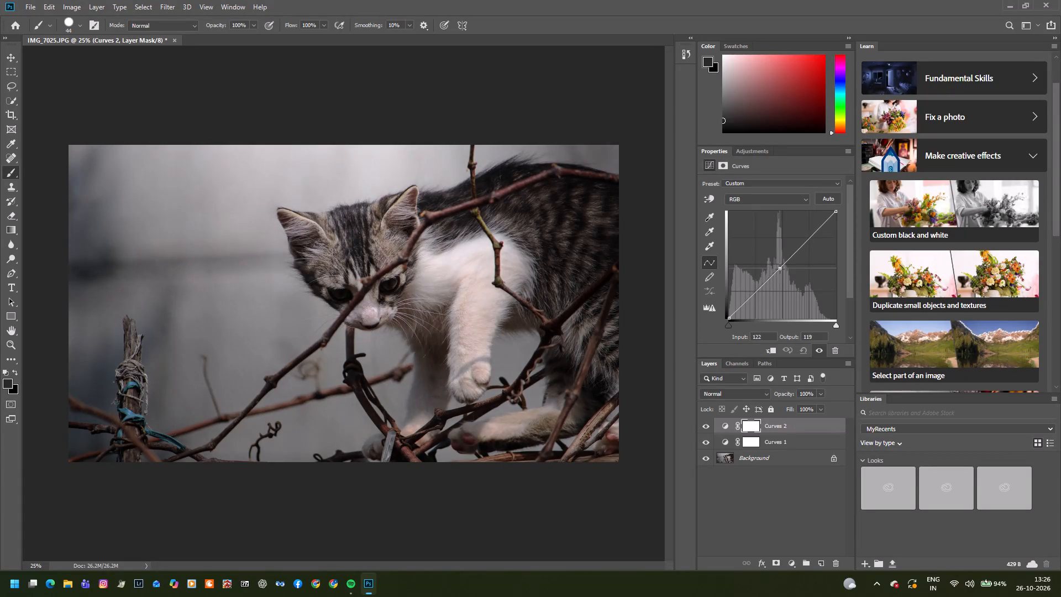
pyautogui.moveTo(780, 269); pyautogui.dragTo(781, 269)
pyautogui.moveTo(781, 269); pyautogui.dragTo(781, 271)
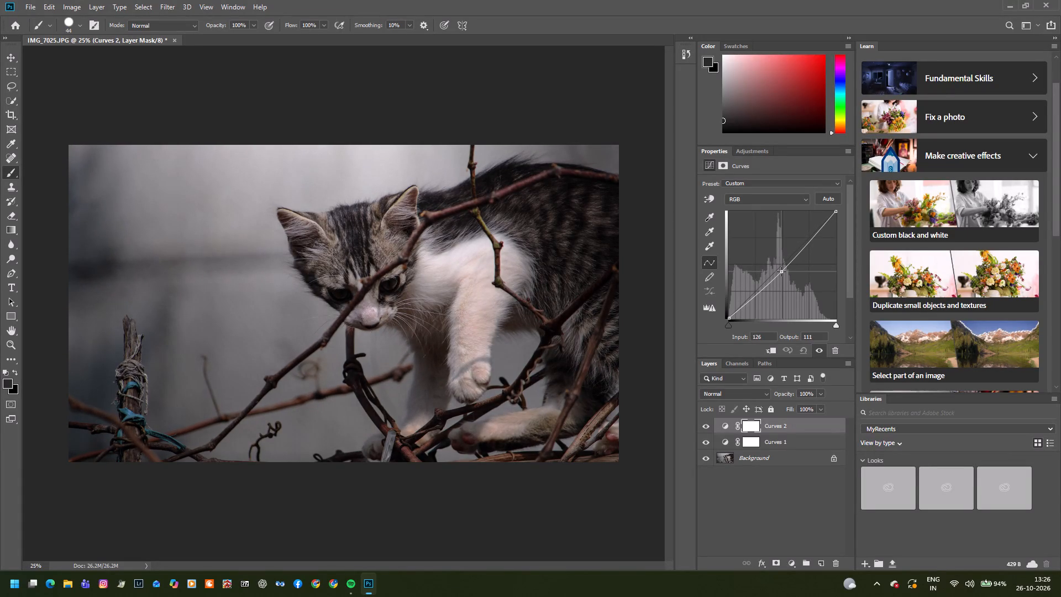
pyautogui.moveTo(781, 271); pyautogui.dragTo(784, 269)
pyautogui.moveTo(784, 269); pyautogui.dragTo(779, 270)
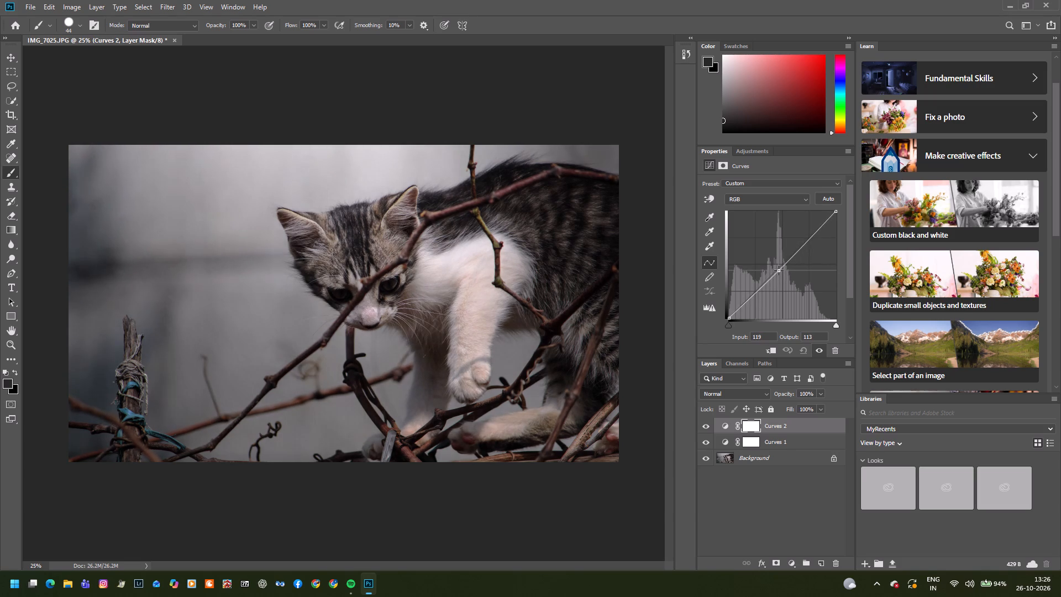
pyautogui.moveTo(779, 270); pyautogui.dragTo(776, 277)
pyautogui.moveTo(776, 277); pyautogui.dragTo(776, 279)
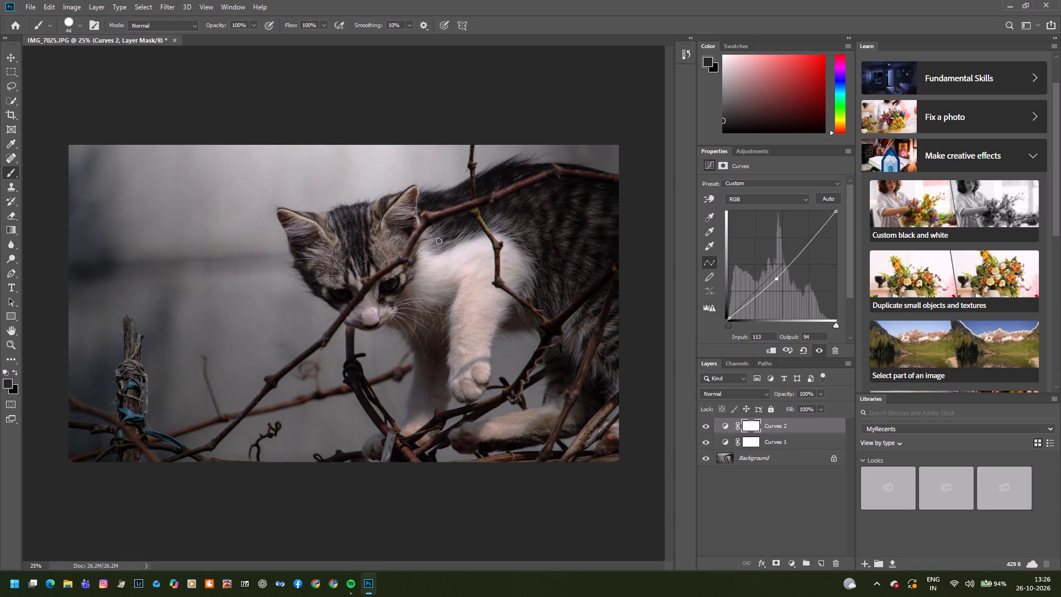
# Invert the upper Curves layer's mask to black to hide its darkening.
pyautogui.click(439, 241)
pyautogui.hotkey('ctrl', 'i')
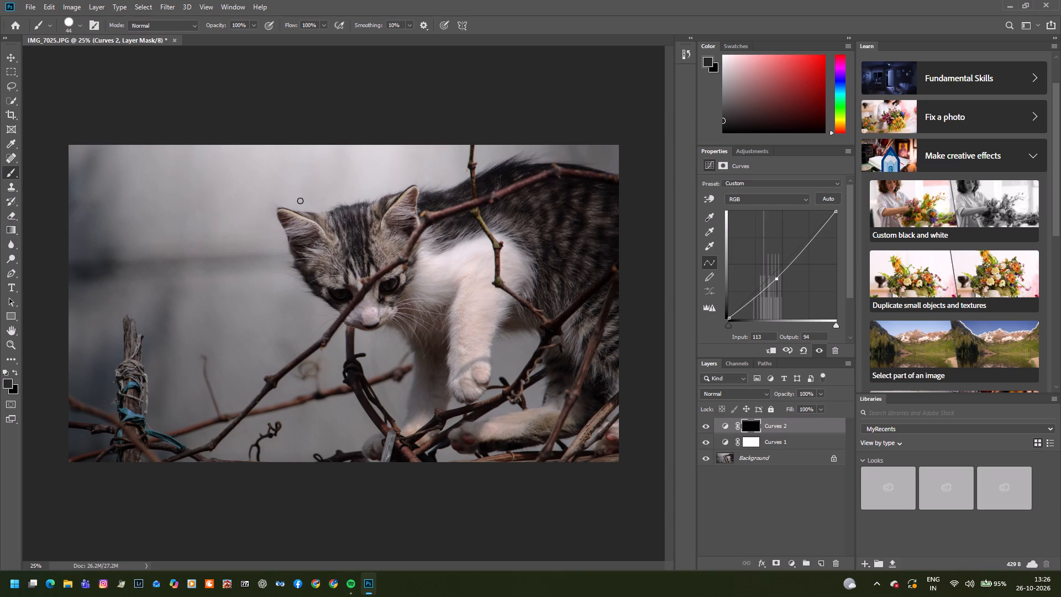
# Brush dark grey over the kitten's forehead, eye, muzzle and ear on the upper Curves layer's mask.
pyautogui.moveTo(353, 257); pyautogui.dragTo(380, 288)
pyautogui.moveTo(380, 288); pyautogui.dragTo(384, 303)
pyautogui.moveTo(384, 303); pyautogui.dragTo(395, 201)
pyautogui.moveTo(395, 201); pyautogui.dragTo(429, 233)
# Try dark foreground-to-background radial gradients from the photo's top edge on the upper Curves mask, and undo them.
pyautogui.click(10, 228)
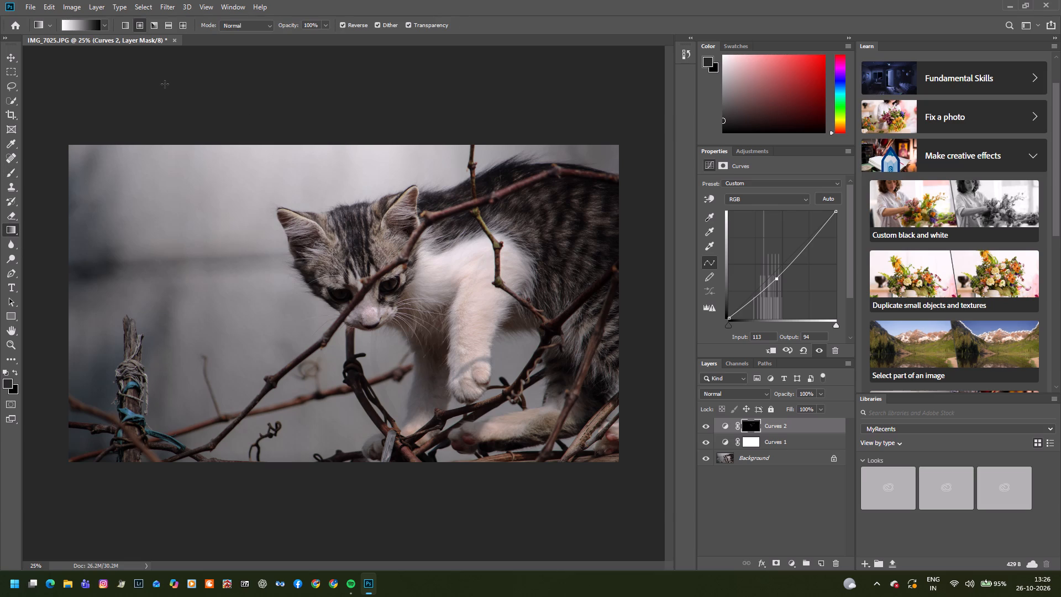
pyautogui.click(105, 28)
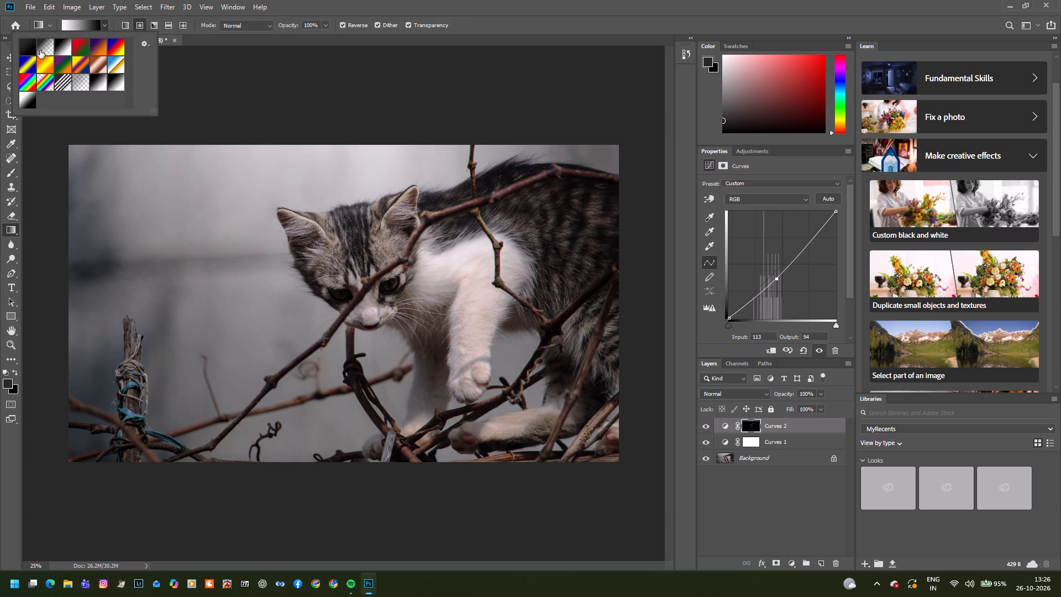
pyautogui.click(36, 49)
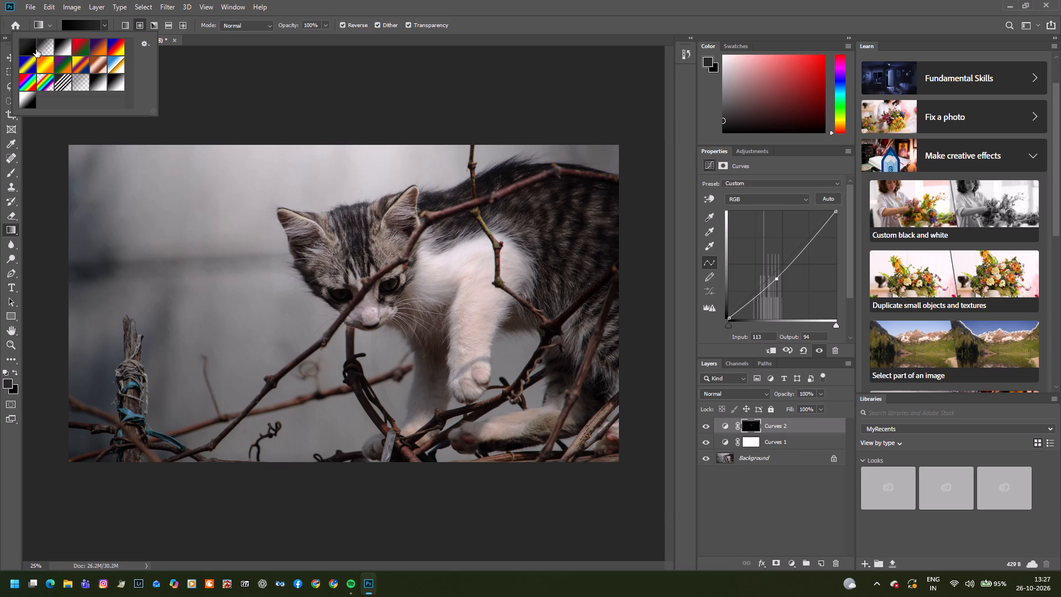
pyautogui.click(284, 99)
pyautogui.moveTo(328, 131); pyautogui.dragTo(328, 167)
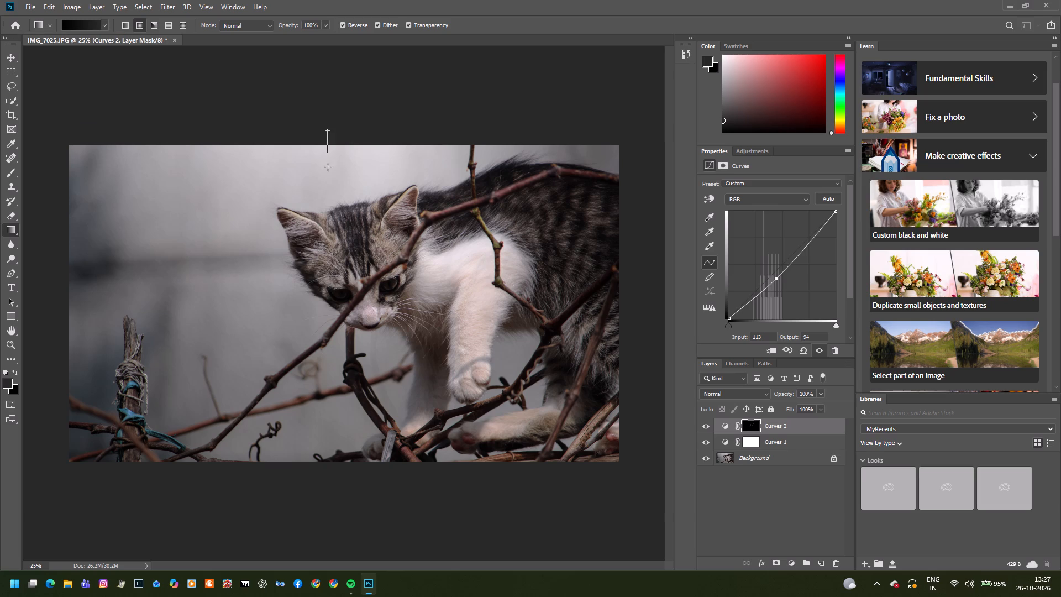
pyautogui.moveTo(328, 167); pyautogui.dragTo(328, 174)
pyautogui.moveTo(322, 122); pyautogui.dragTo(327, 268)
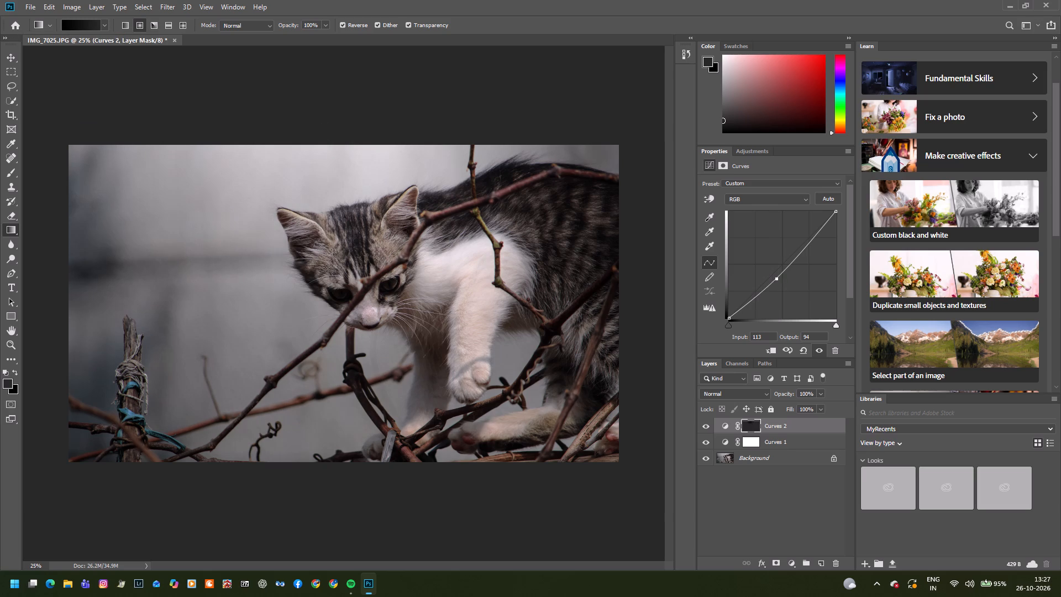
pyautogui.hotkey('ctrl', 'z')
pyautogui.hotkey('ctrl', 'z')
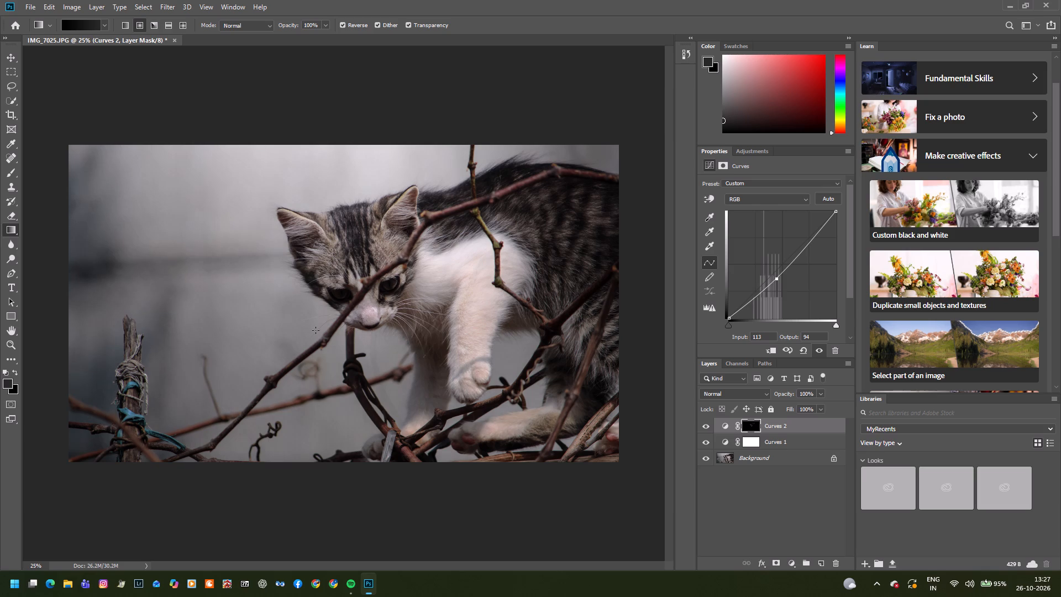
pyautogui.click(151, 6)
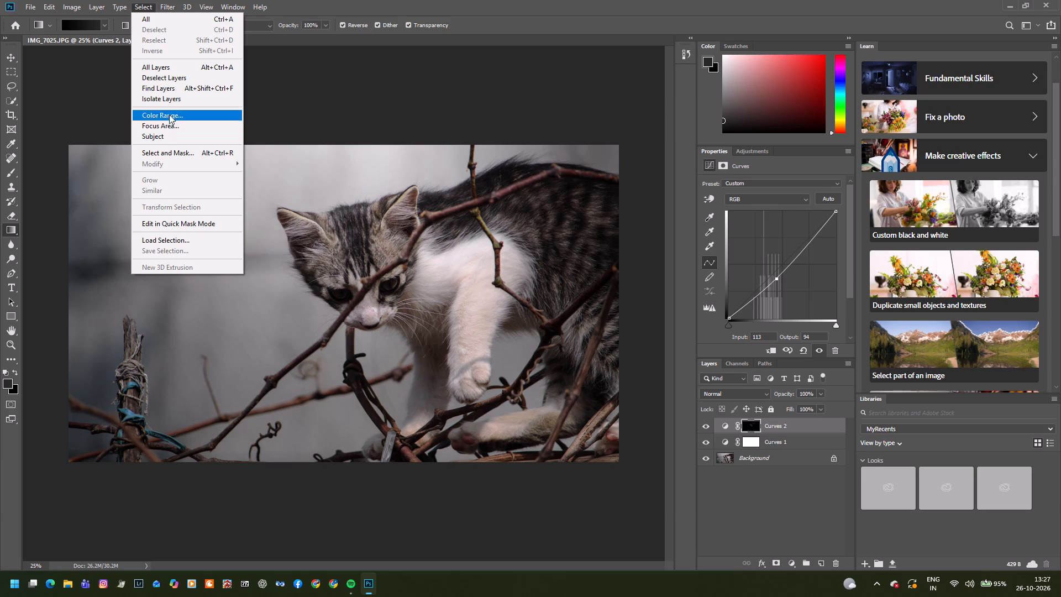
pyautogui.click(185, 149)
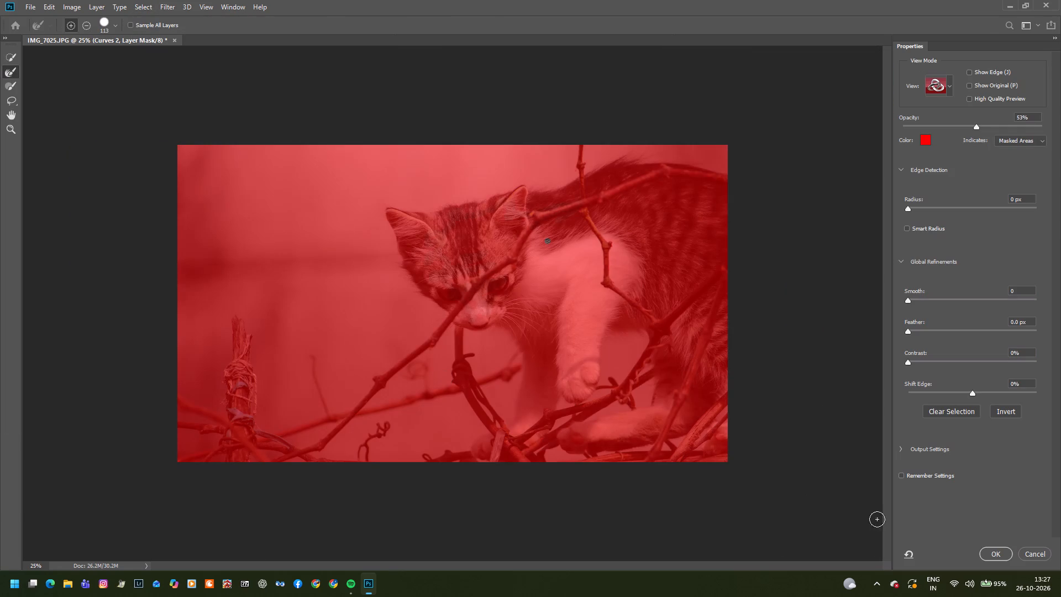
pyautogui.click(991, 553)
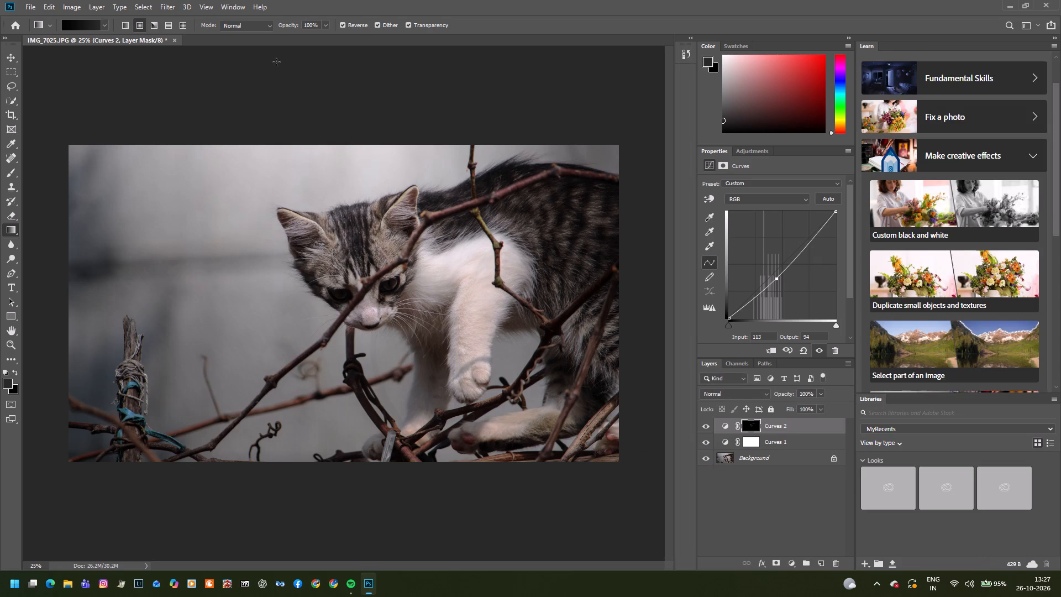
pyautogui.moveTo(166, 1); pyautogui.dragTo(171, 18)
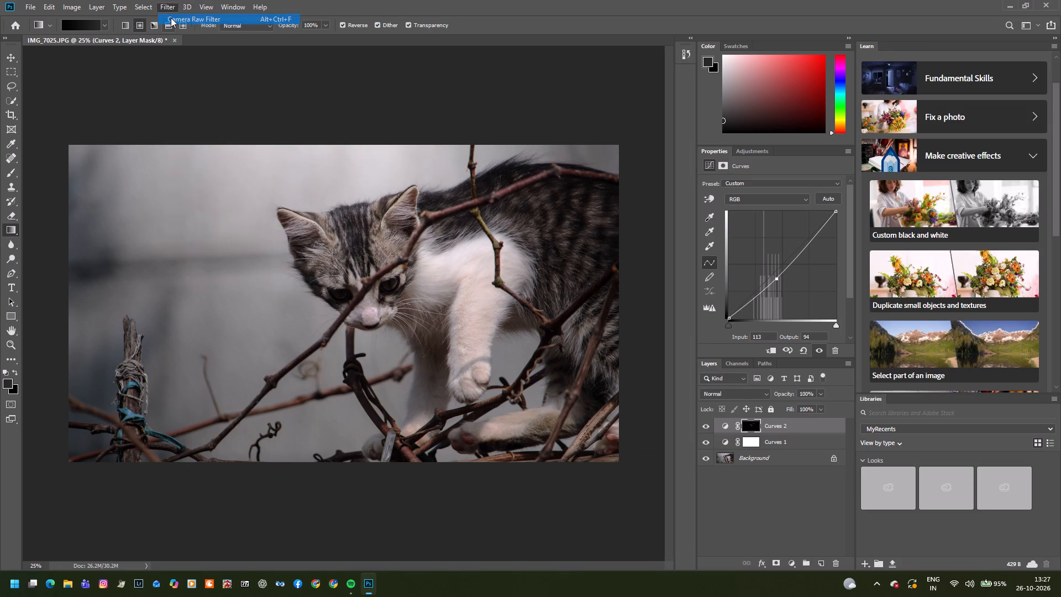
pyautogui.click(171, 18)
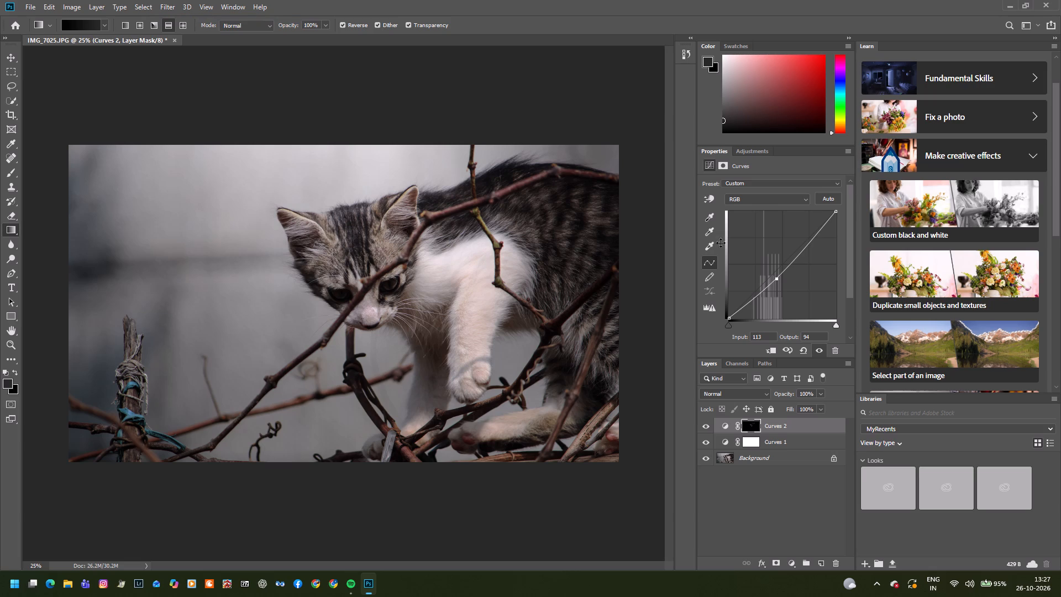
# Add a third Curves adjustment layer and brighten its midtones with a point at input 68, output 128.
pyautogui.click(747, 150)
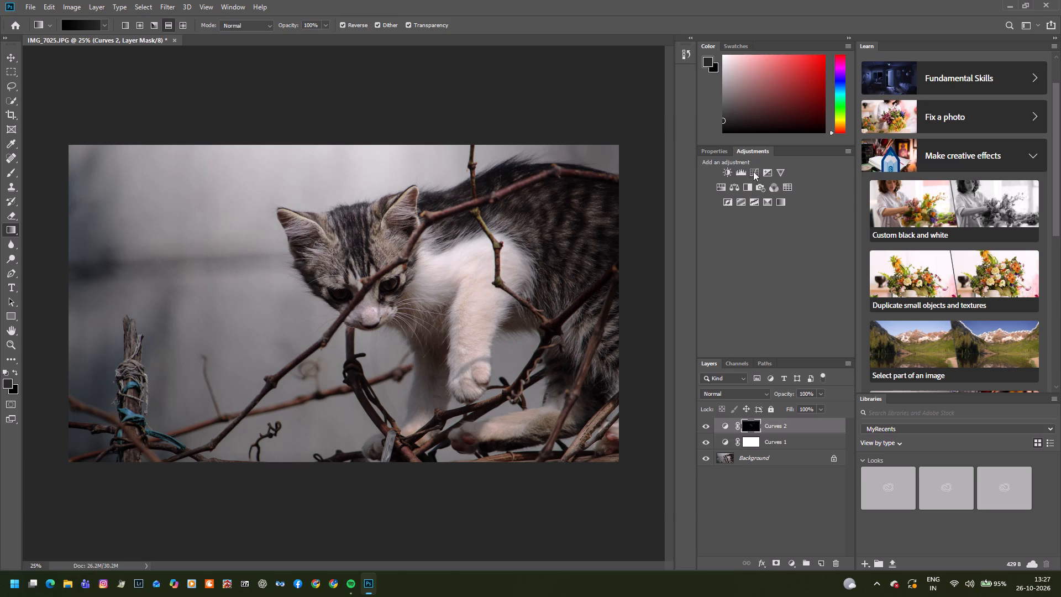
pyautogui.click(758, 173)
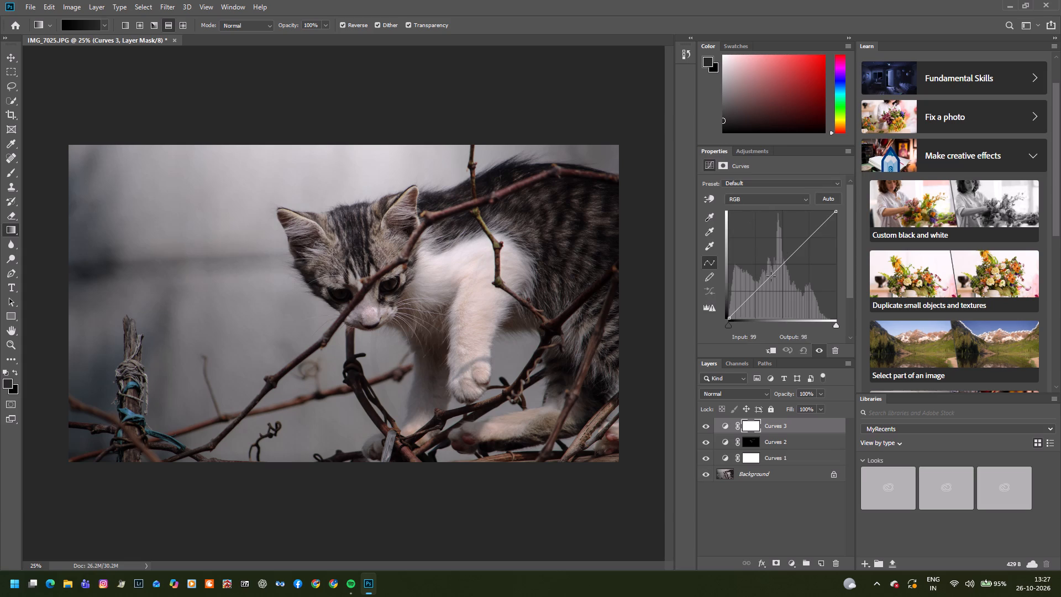
pyautogui.moveTo(771, 276); pyautogui.dragTo(760, 271)
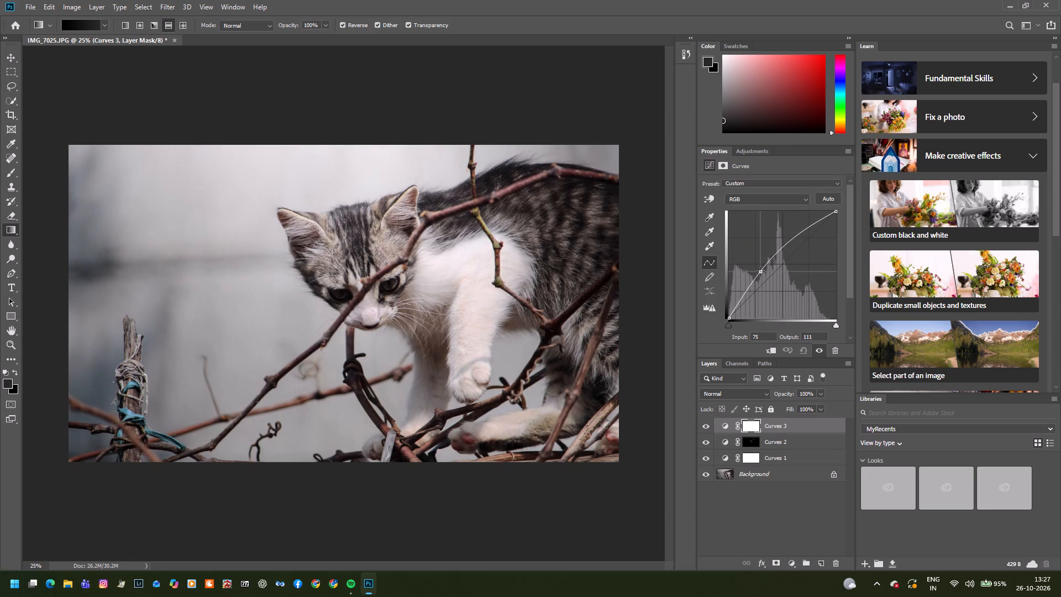
pyautogui.moveTo(760, 271); pyautogui.dragTo(761, 274)
pyautogui.moveTo(761, 274); pyautogui.dragTo(760, 272)
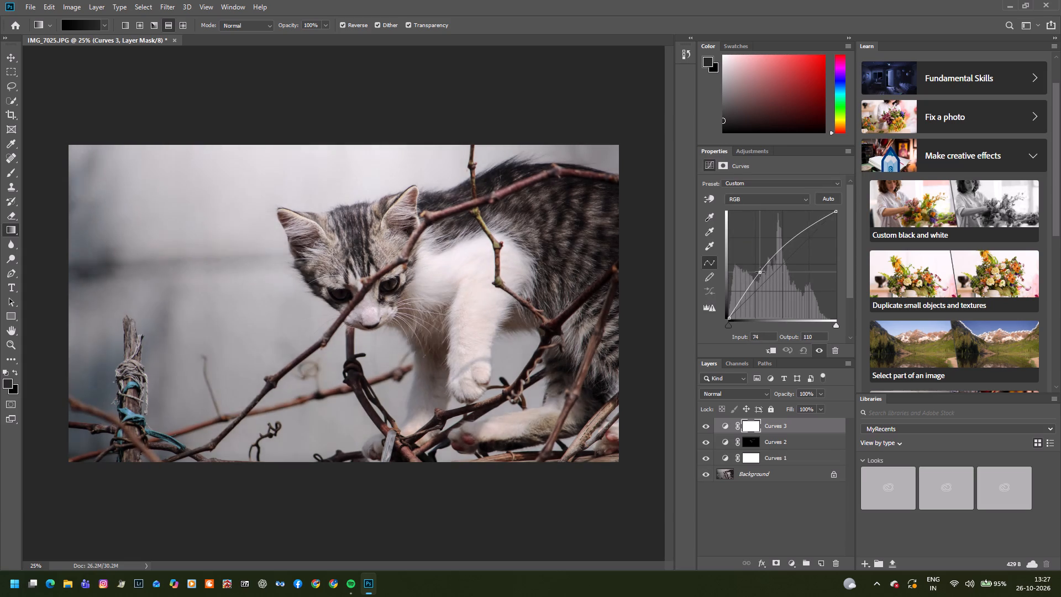
pyautogui.moveTo(760, 272); pyautogui.dragTo(758, 264)
pyautogui.click(531, 268)
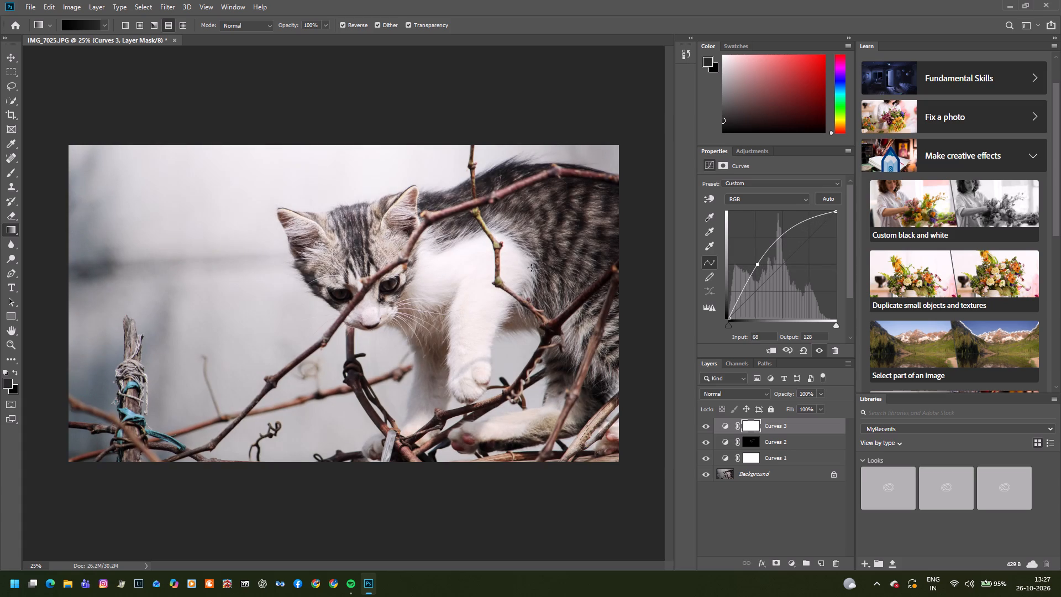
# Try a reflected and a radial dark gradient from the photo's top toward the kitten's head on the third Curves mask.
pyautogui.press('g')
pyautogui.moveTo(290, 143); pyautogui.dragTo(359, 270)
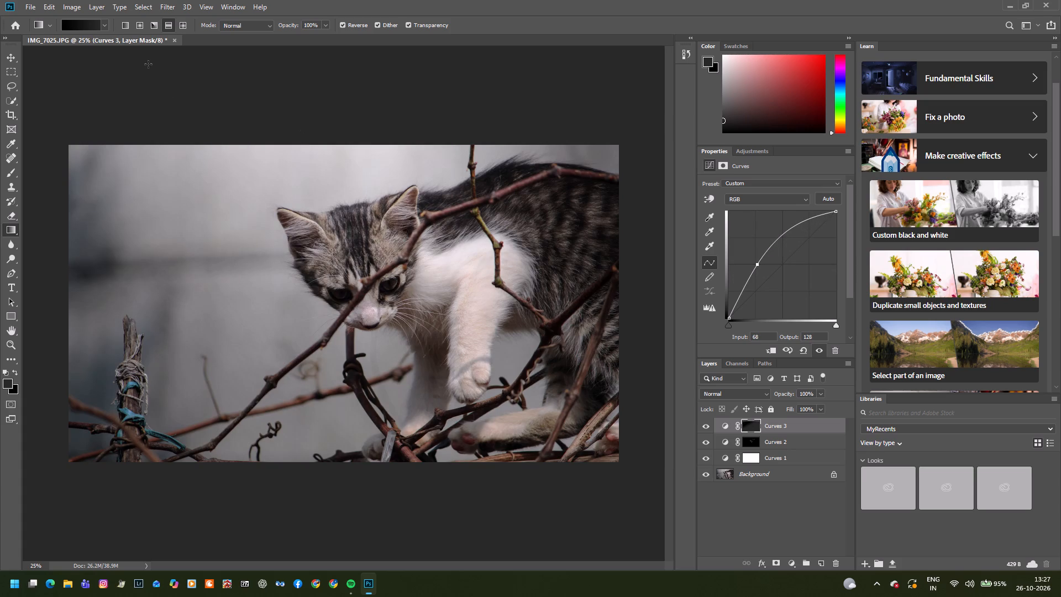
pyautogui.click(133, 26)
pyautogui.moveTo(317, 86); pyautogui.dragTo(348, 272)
# Fill the third Curves mask with a white-to-black radial gradient, trying centres above the photo's top edge before settling on its upper-right corner.
pyautogui.click(107, 27)
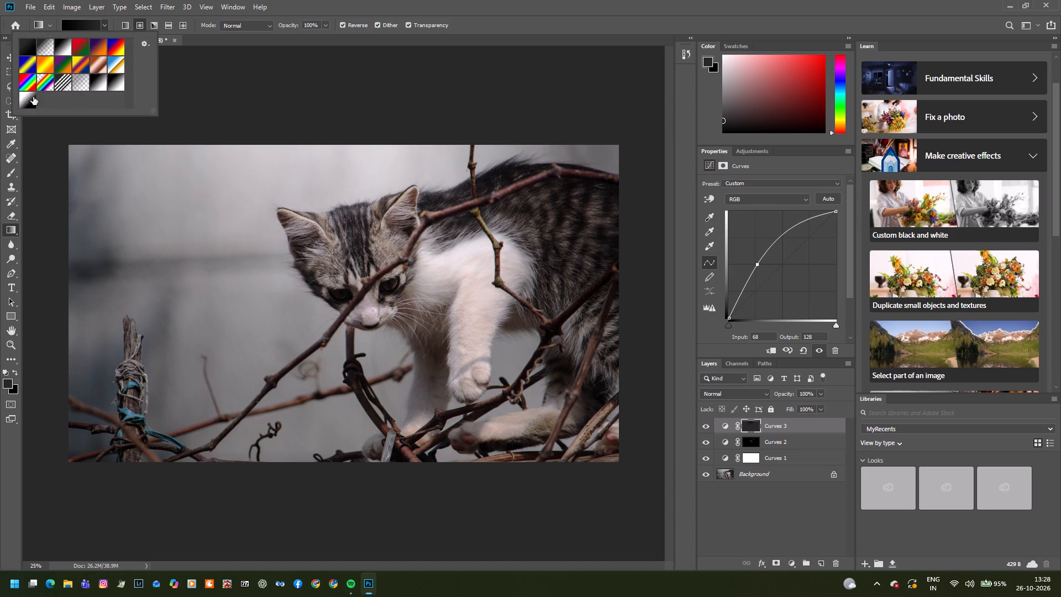
pyautogui.click(119, 78)
pyautogui.moveTo(325, 104); pyautogui.dragTo(326, 256)
pyautogui.moveTo(351, 134); pyautogui.dragTo(366, 401)
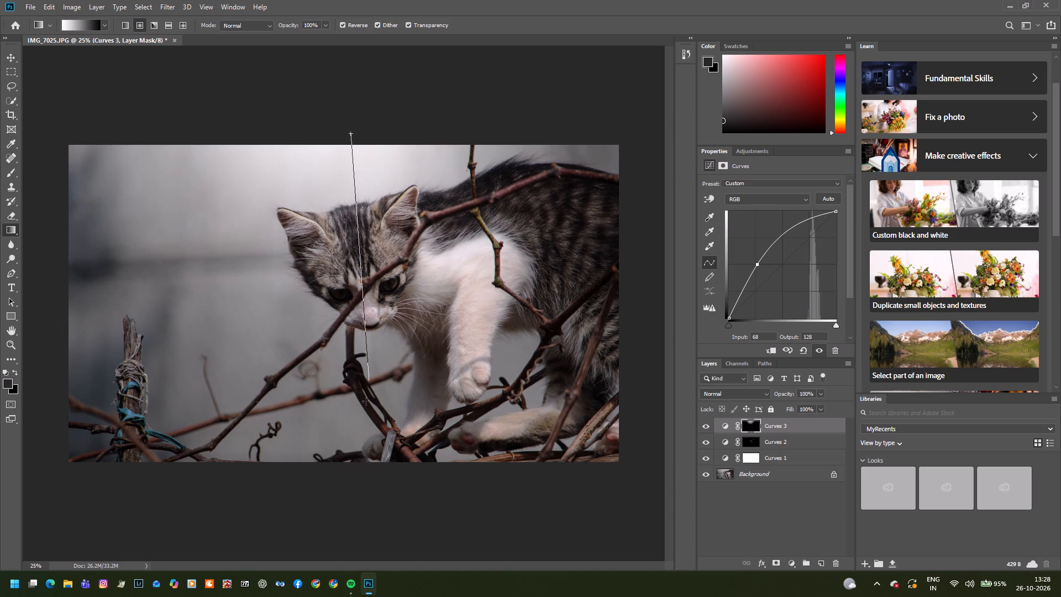
pyautogui.moveTo(366, 401); pyautogui.dragTo(363, 437)
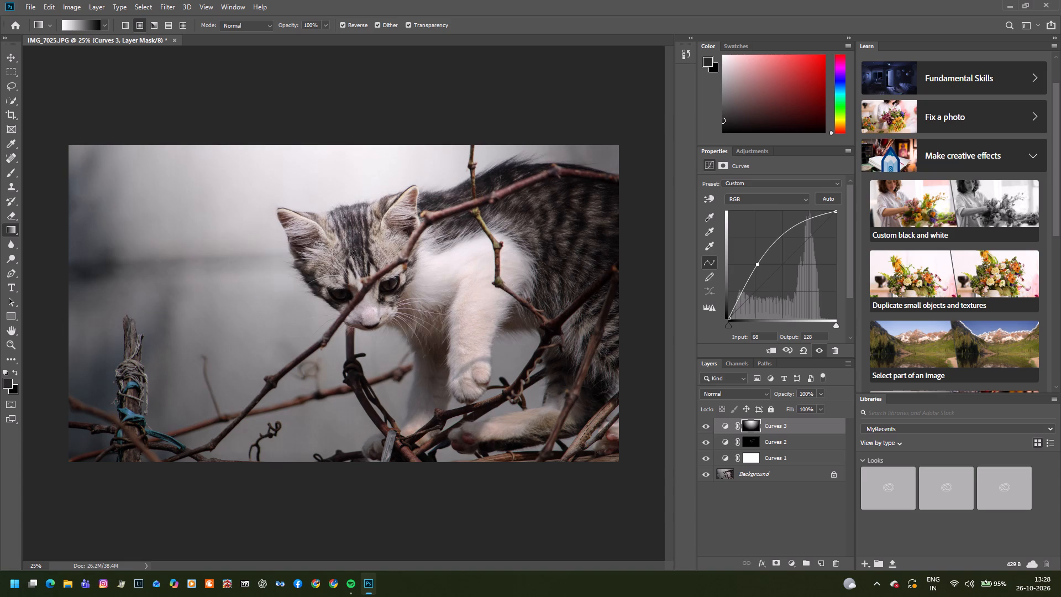
pyautogui.hotkey('ctrl', 'z')
pyautogui.moveTo(342, 124); pyautogui.dragTo(354, 248)
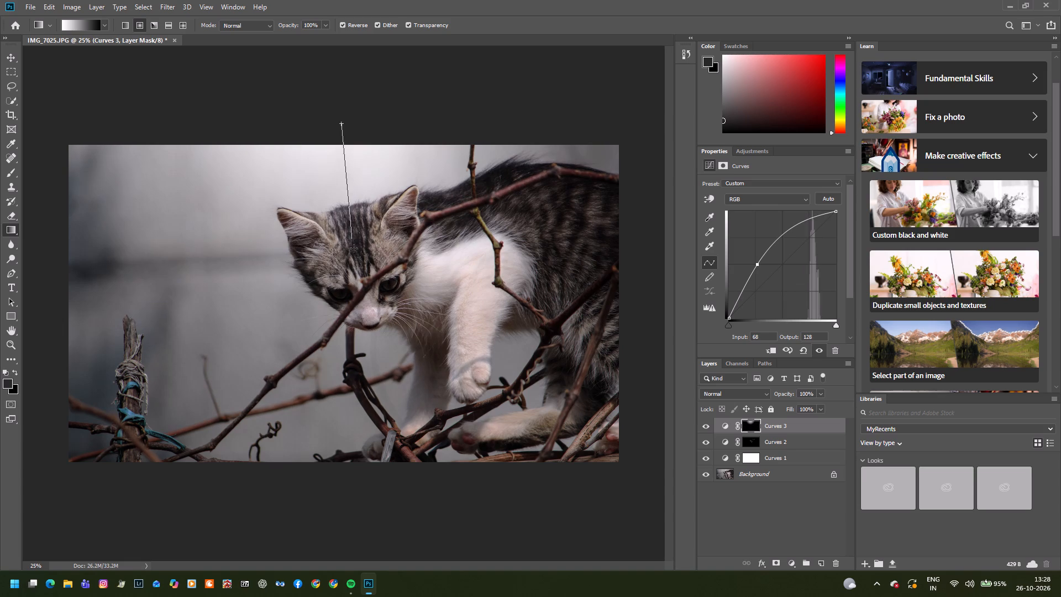
pyautogui.moveTo(354, 248); pyautogui.dragTo(354, 249)
pyautogui.moveTo(333, 114); pyautogui.dragTo(386, 364)
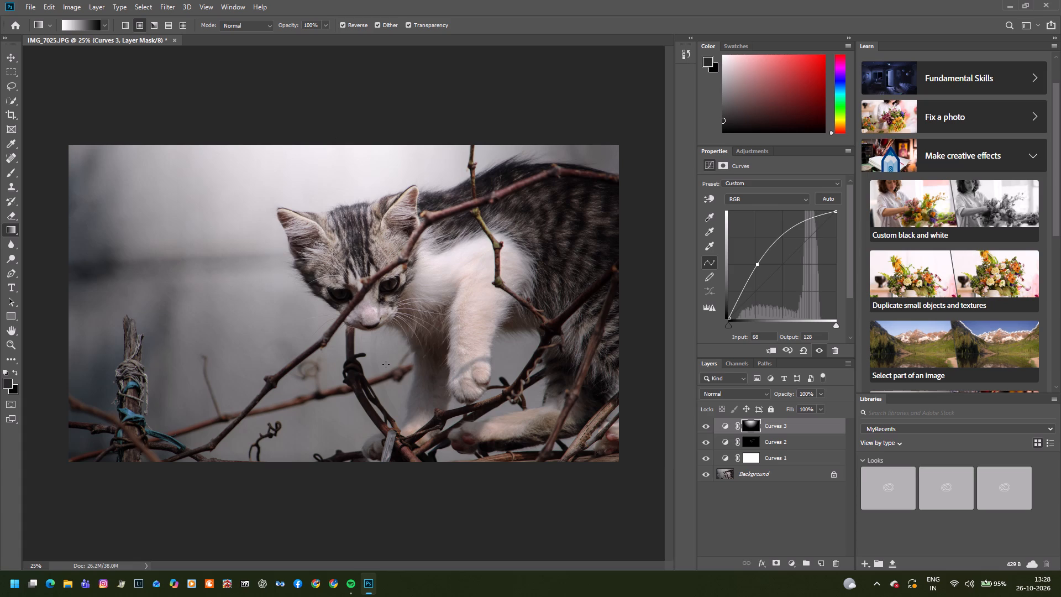
pyautogui.hotkey('ctrl', 'z')
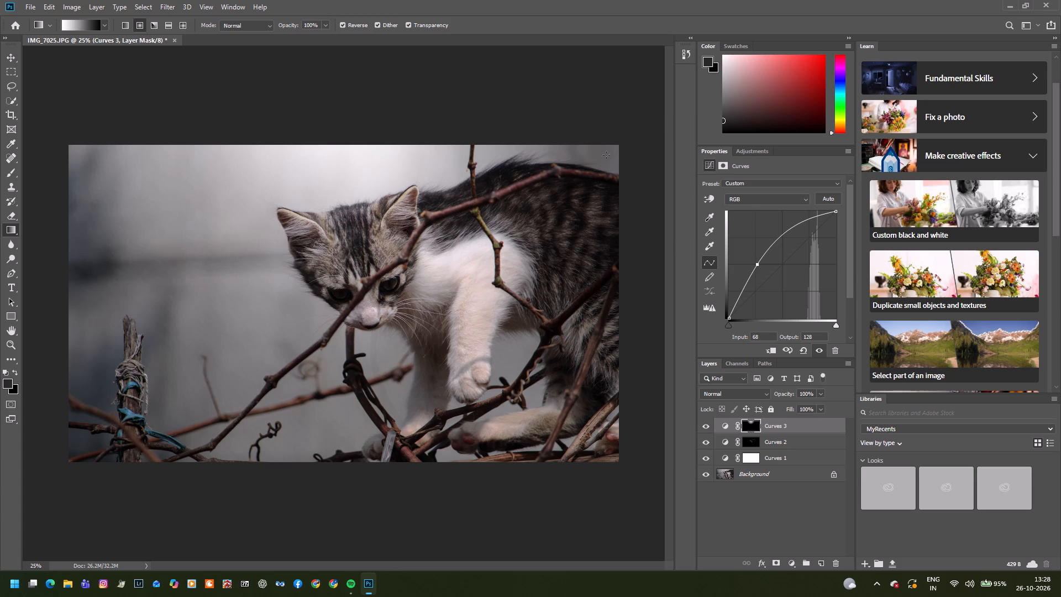
pyautogui.moveTo(621, 146); pyautogui.dragTo(435, 305)
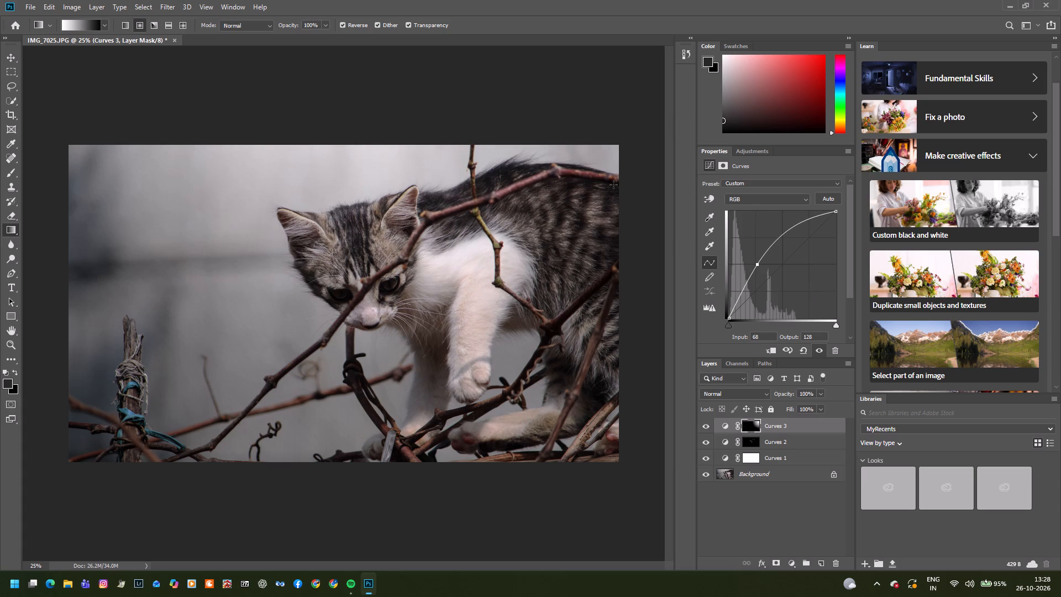
pyautogui.moveTo(614, 184); pyautogui.dragTo(465, 284)
pyautogui.moveTo(634, 149); pyautogui.dragTo(472, 301)
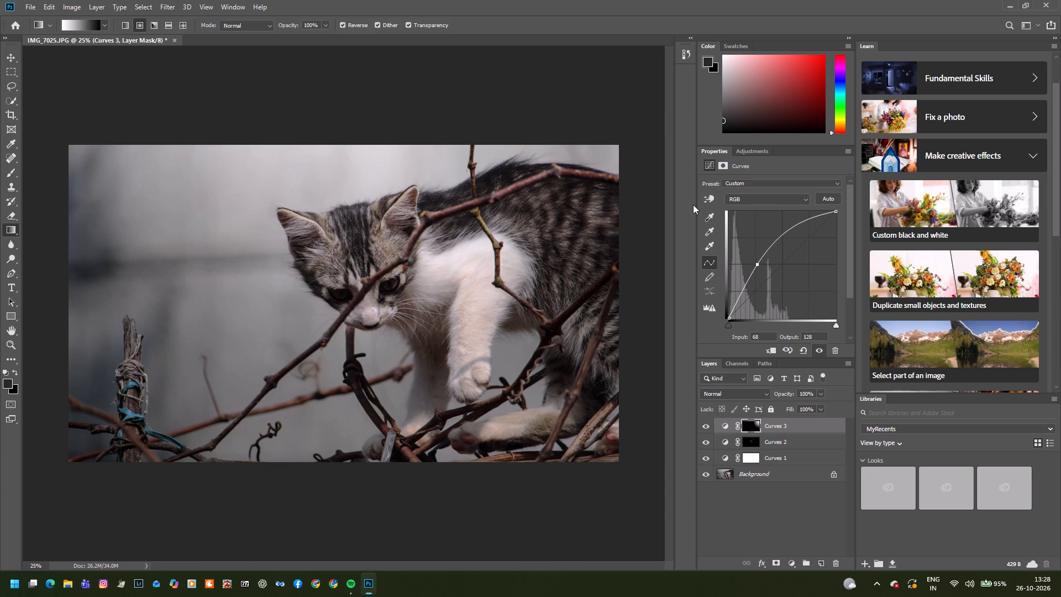
# Add a Hue/Saturation adjustment layer and set its Reds to hue -6, saturation 0 and lightness +3, trying stronger shifts first.
pyautogui.click(753, 155)
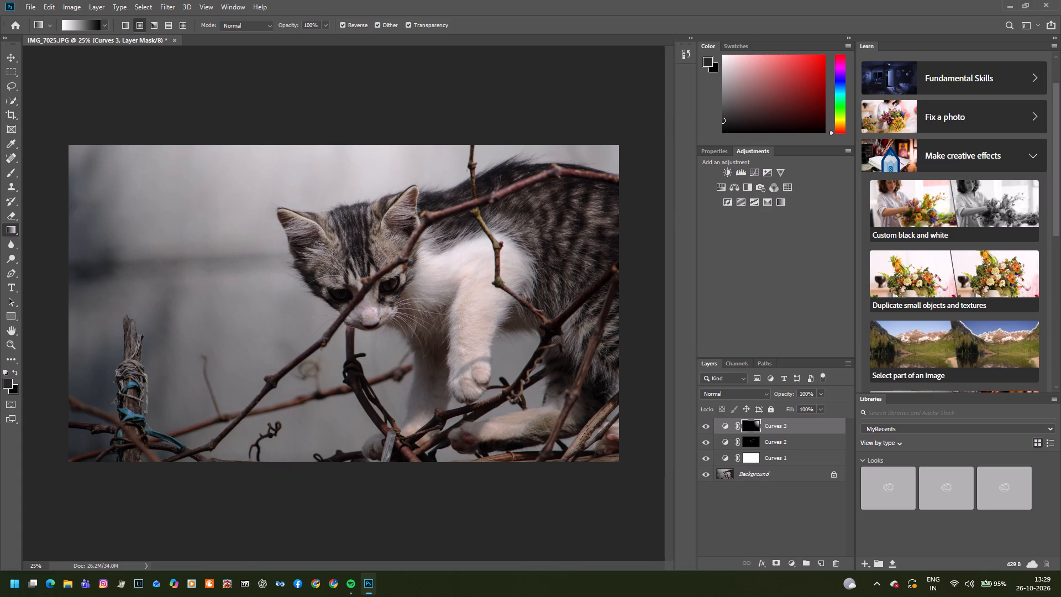
pyautogui.click(719, 188)
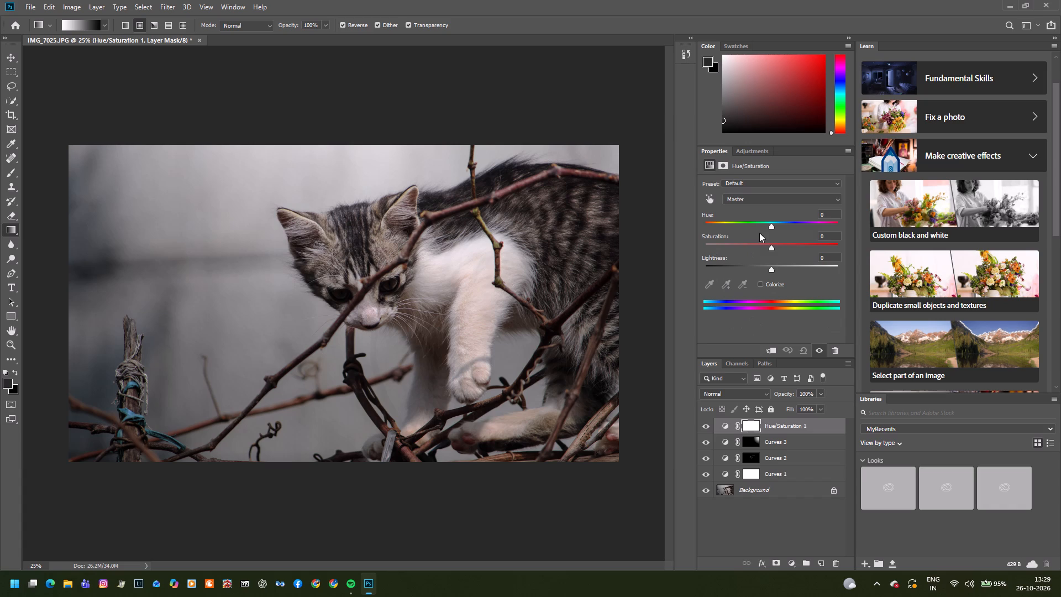
pyautogui.click(753, 198)
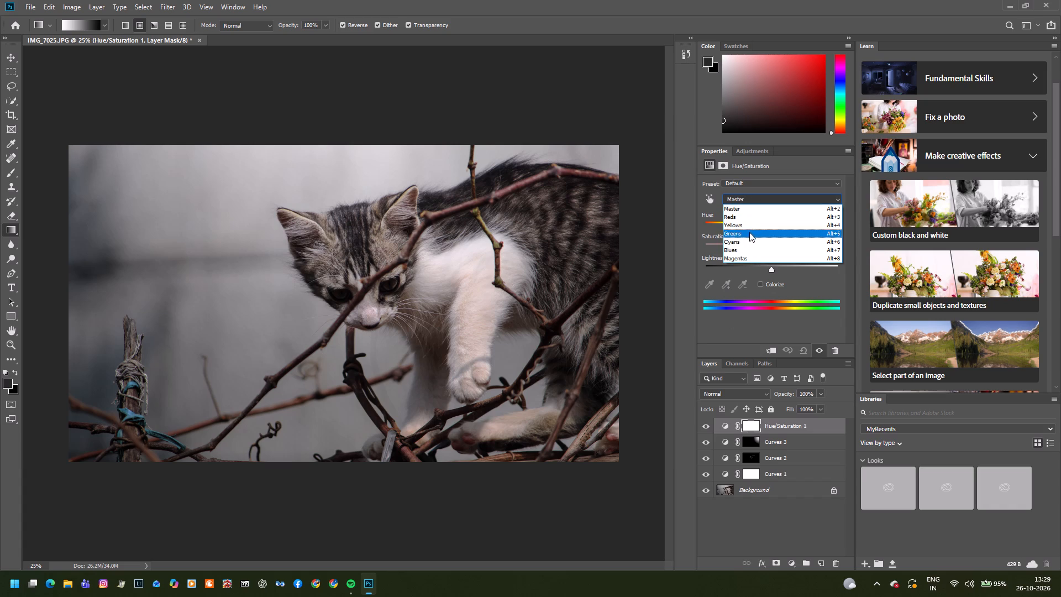
pyautogui.click(745, 217)
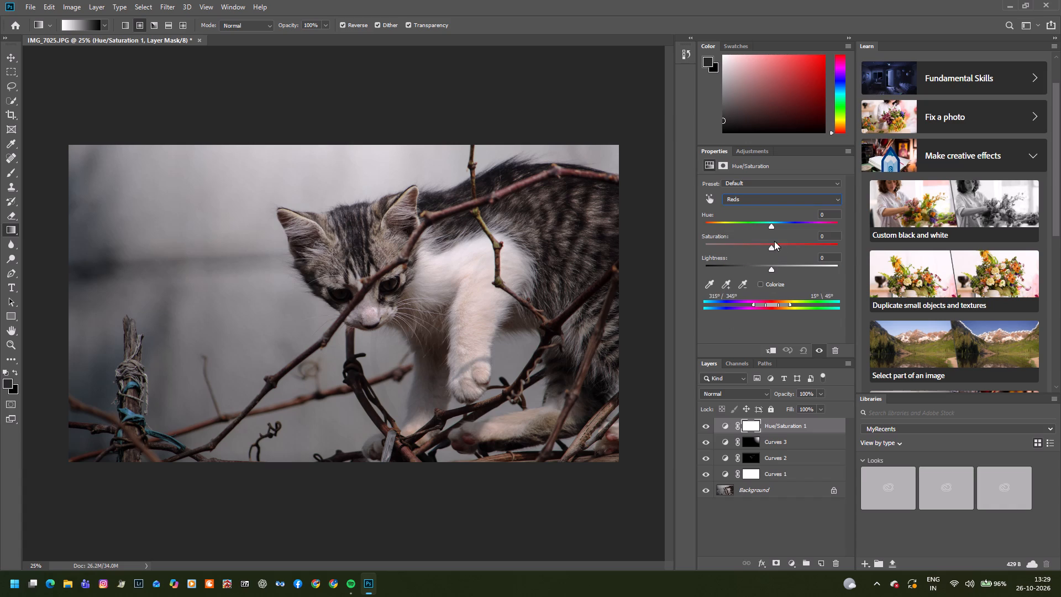
pyautogui.moveTo(771, 227); pyautogui.dragTo(808, 229)
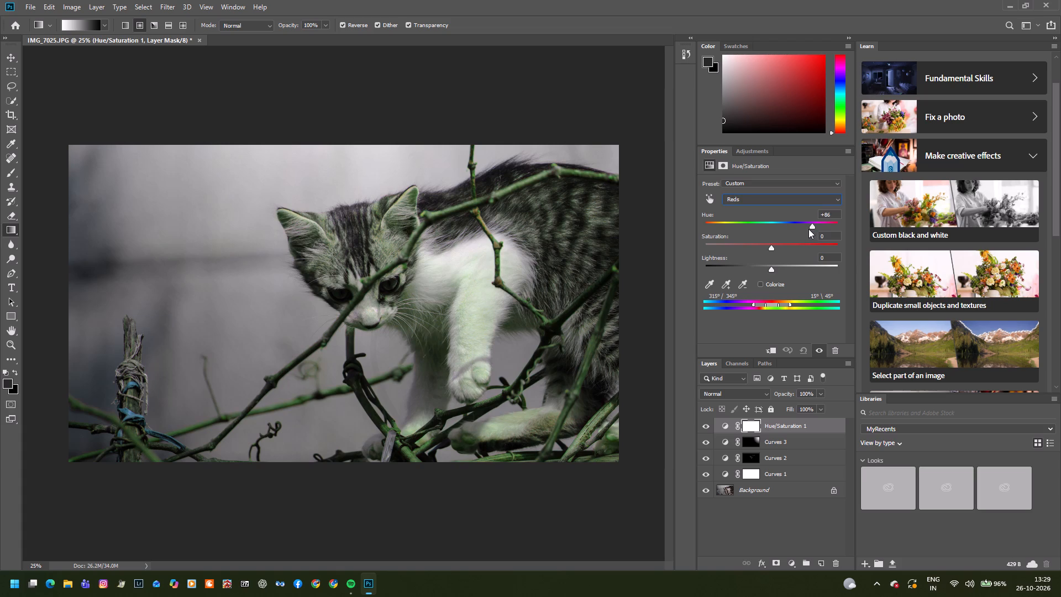
pyautogui.moveTo(808, 229); pyautogui.dragTo(805, 229)
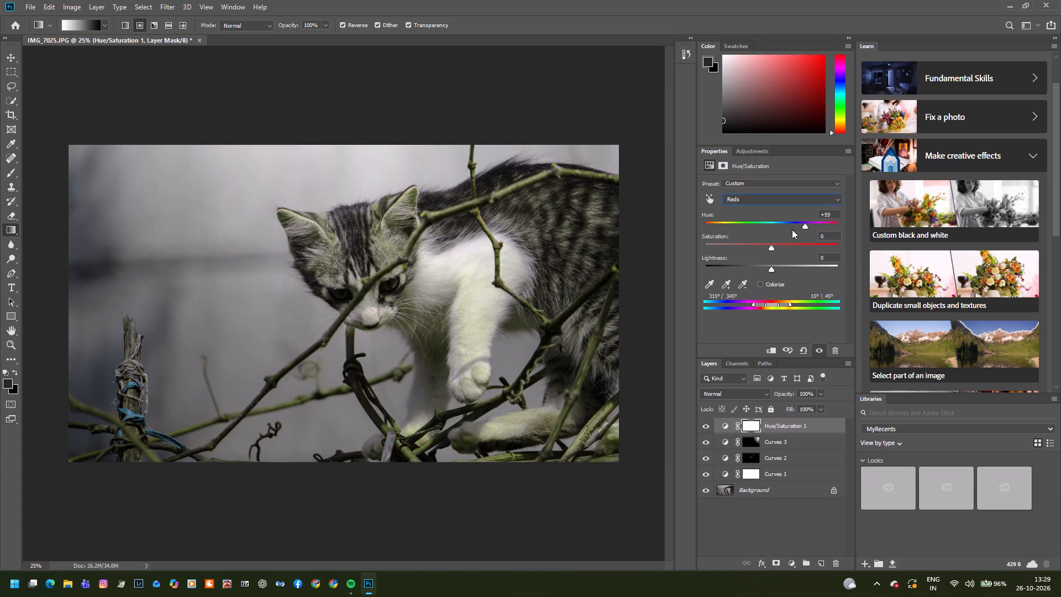
pyautogui.moveTo(807, 224); pyautogui.dragTo(780, 225)
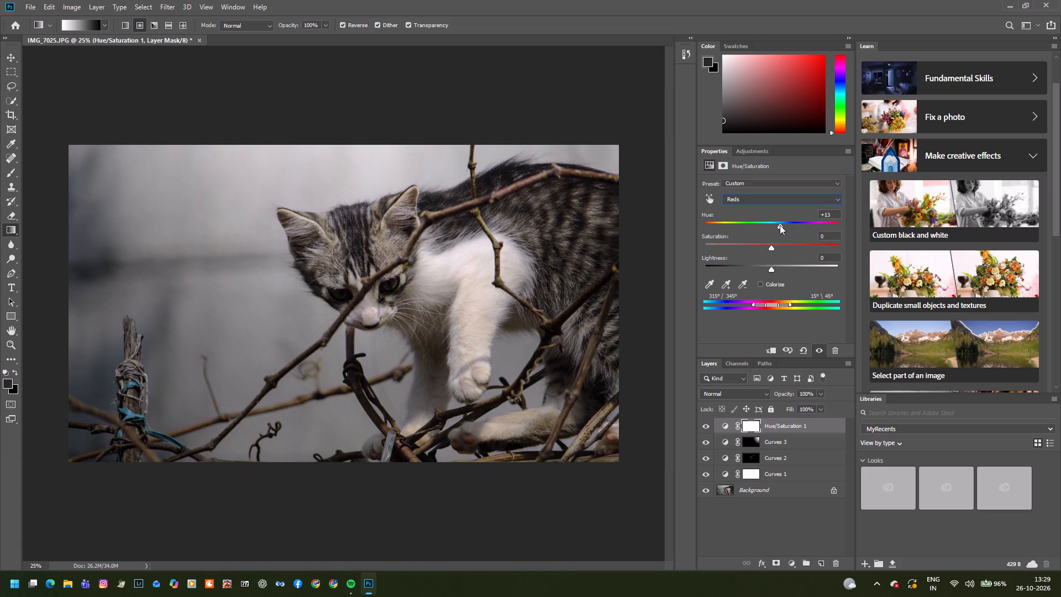
pyautogui.moveTo(780, 225); pyautogui.dragTo(761, 229)
pyautogui.moveTo(761, 229); pyautogui.dragTo(768, 229)
pyautogui.moveTo(768, 229); pyautogui.dragTo(768, 230)
pyautogui.moveTo(769, 247); pyautogui.dragTo(755, 255)
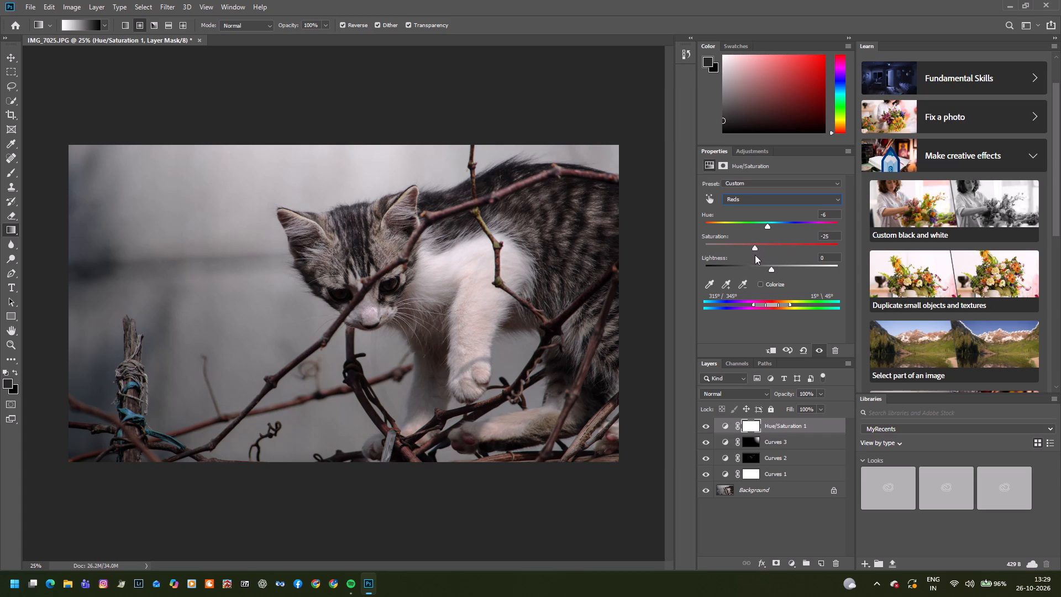
pyautogui.moveTo(755, 255); pyautogui.dragTo(775, 253)
pyautogui.moveTo(775, 253); pyautogui.dragTo(771, 253)
pyautogui.click(772, 270)
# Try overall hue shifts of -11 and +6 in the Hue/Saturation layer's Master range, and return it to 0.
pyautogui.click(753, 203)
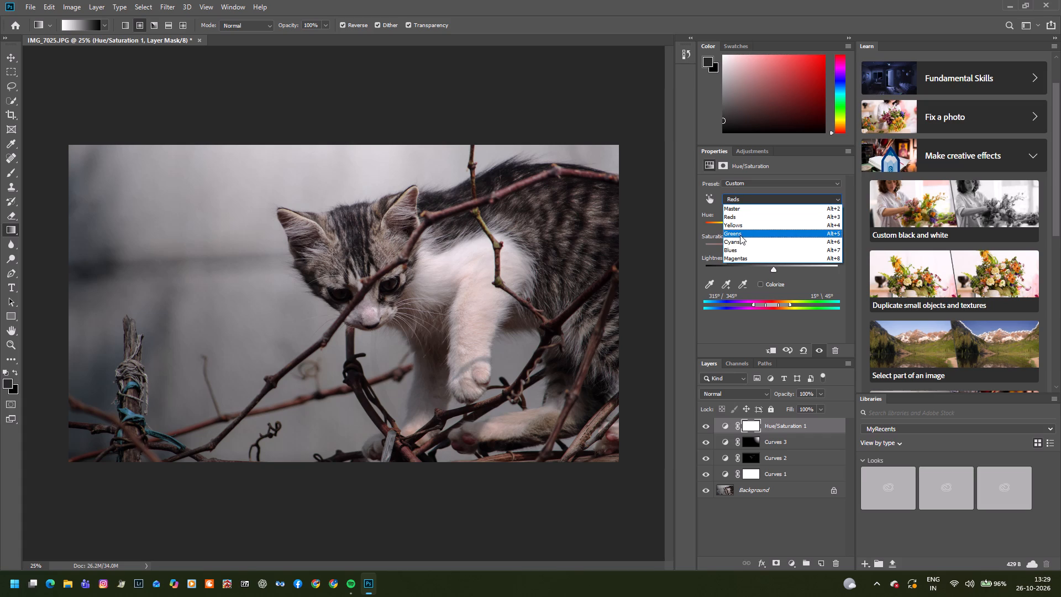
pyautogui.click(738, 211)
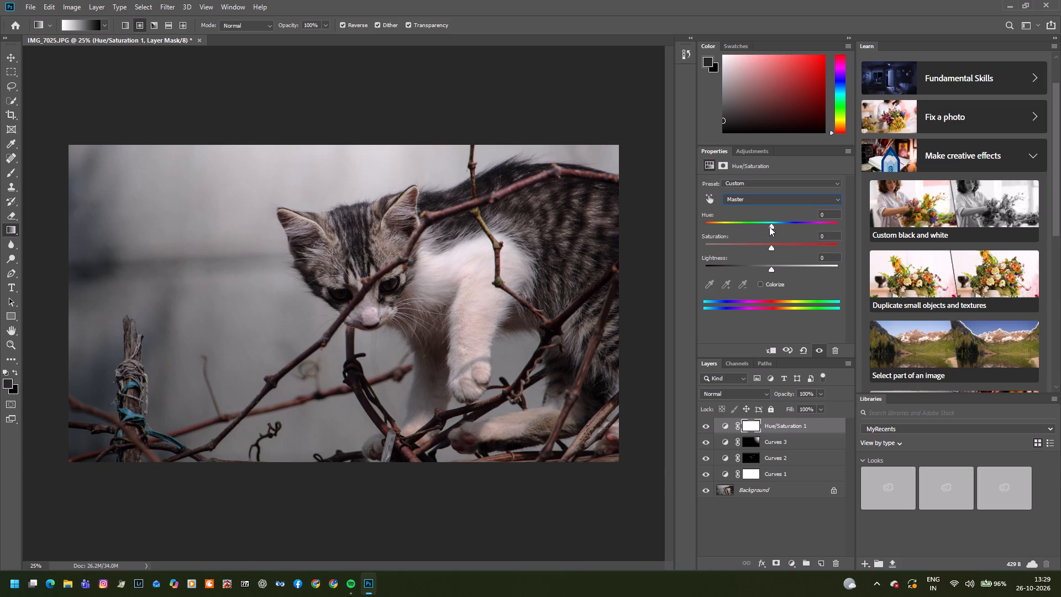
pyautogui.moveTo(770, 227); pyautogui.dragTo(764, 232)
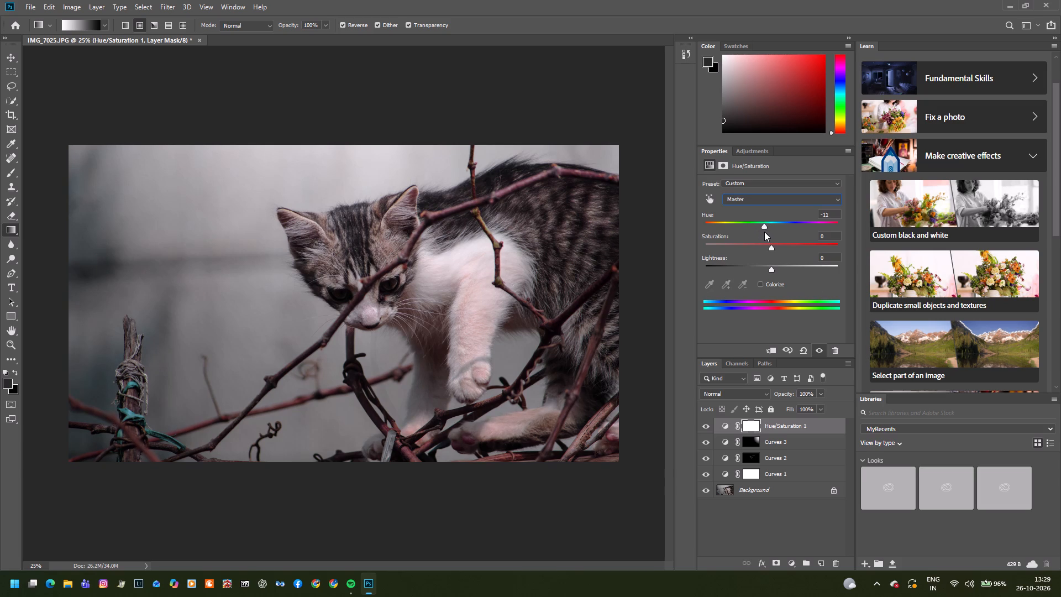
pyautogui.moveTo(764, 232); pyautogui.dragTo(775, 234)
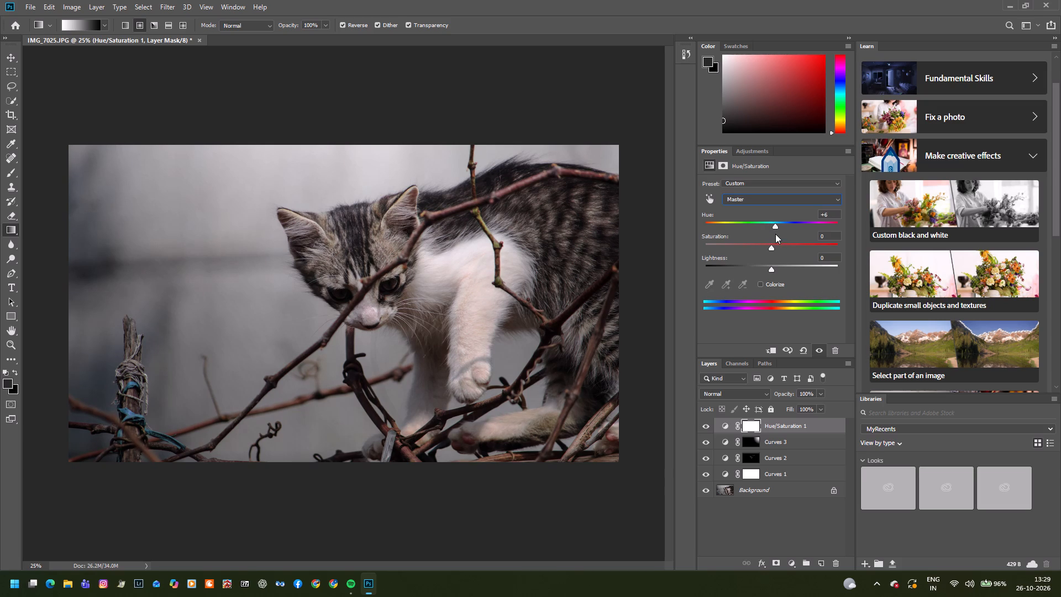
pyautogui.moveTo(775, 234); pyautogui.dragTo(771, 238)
# Fill the Hue/Saturation mask with a linear white-to-black gradient from the photo's upper-left corner to the wall beside the kitten's face.
pyautogui.click(128, 25)
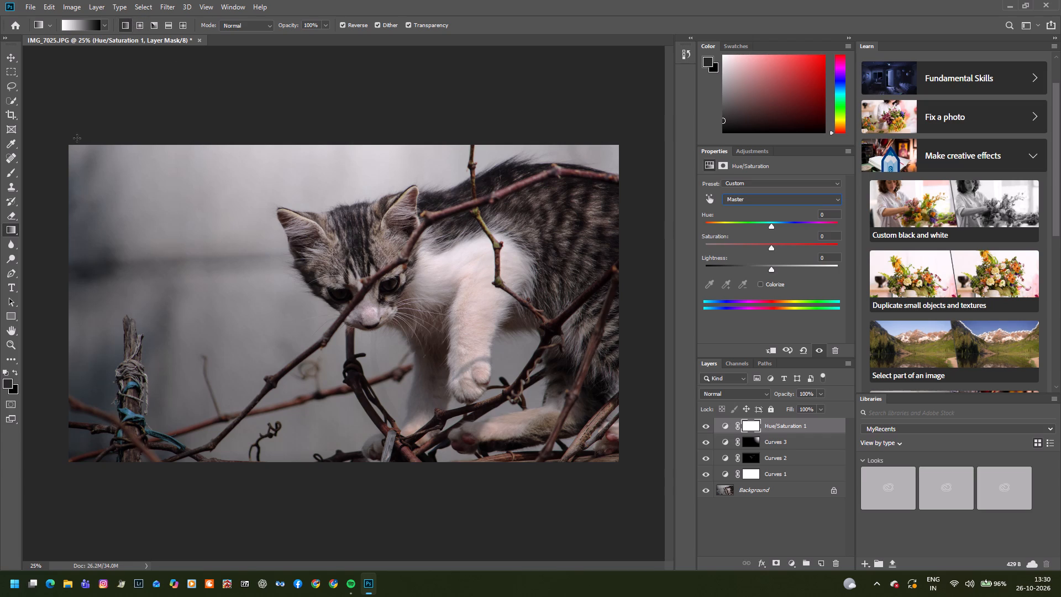
pyautogui.moveTo(62, 115); pyautogui.dragTo(154, 205)
pyautogui.click(103, 29)
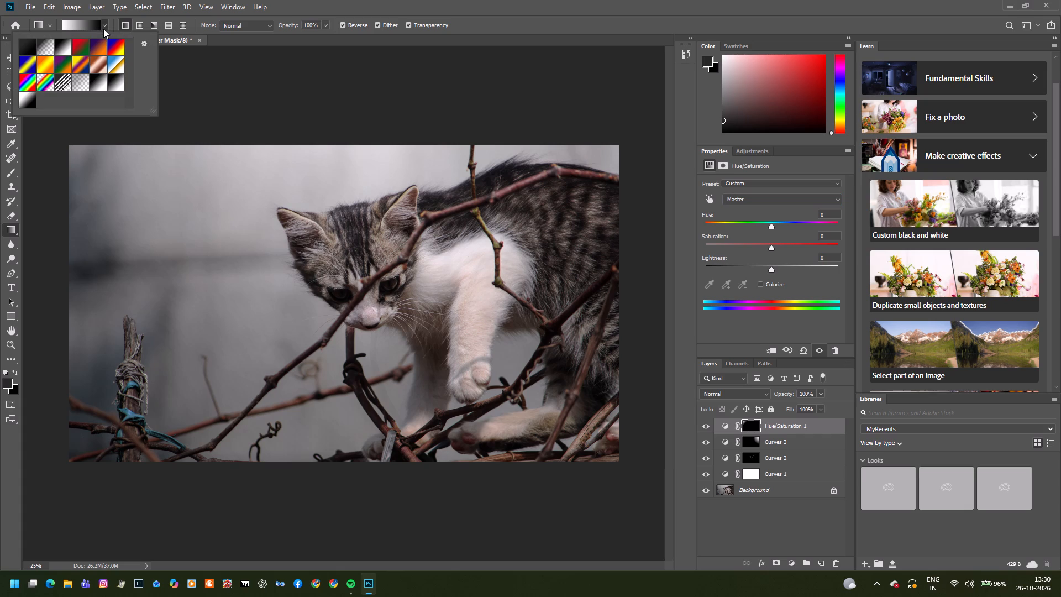
pyautogui.click(101, 87)
pyautogui.doubleClick(101, 87)
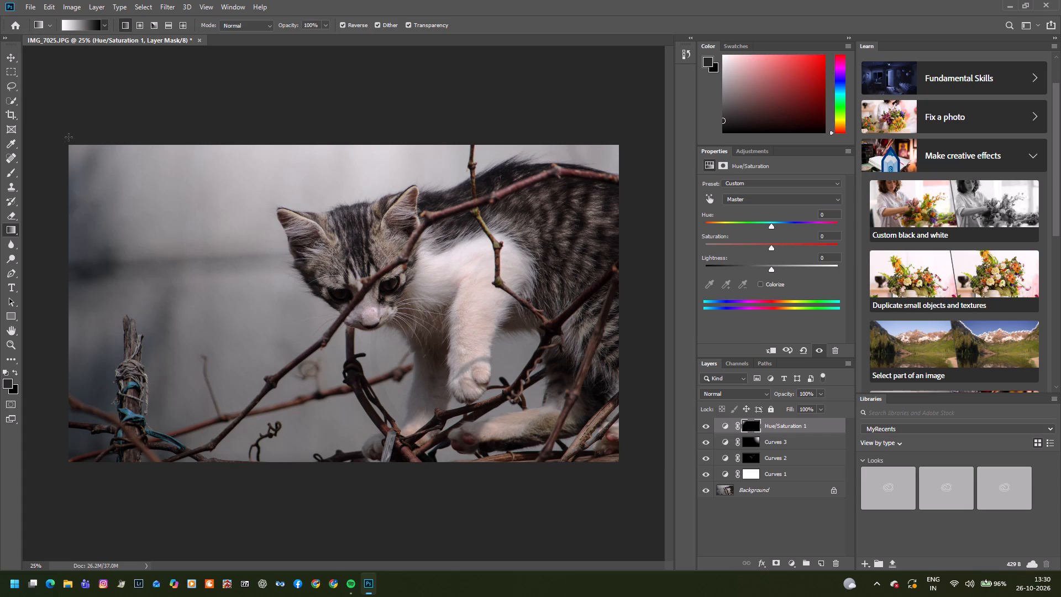
pyautogui.moveTo(59, 133); pyautogui.dragTo(234, 264)
# Add a fourth Curves adjustment layer and darken its midtones with a point at input 125, output 98.
pyautogui.click(751, 150)
pyautogui.click(756, 173)
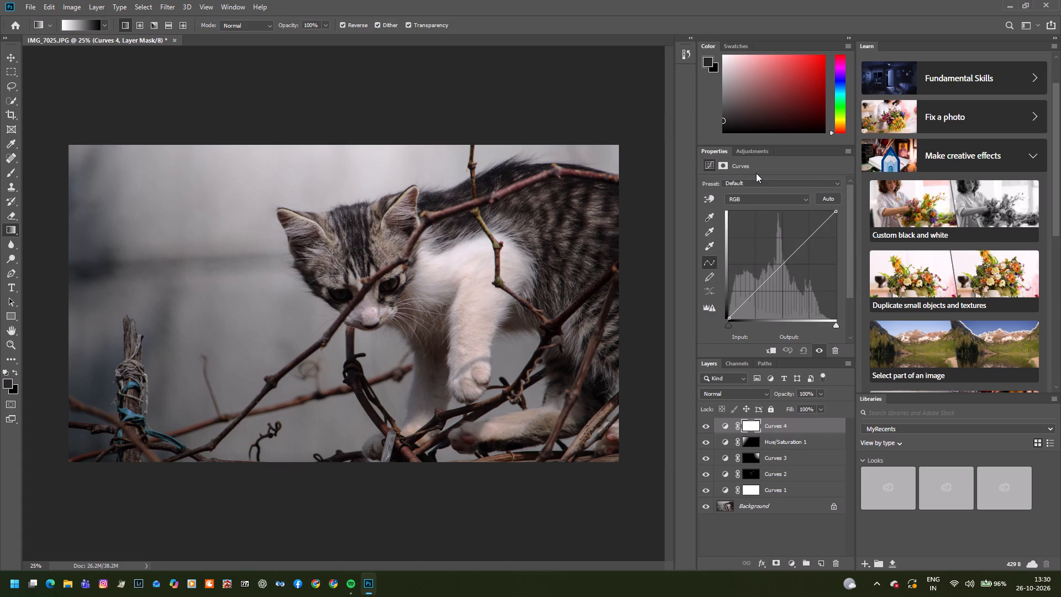
pyautogui.moveTo(778, 272); pyautogui.dragTo(779, 274)
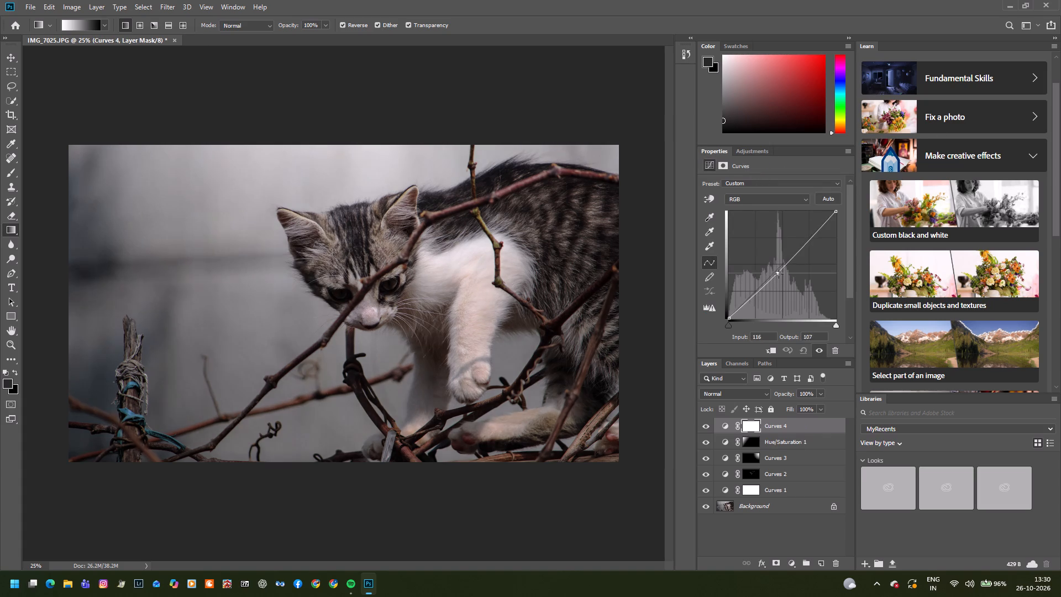
pyautogui.moveTo(779, 274); pyautogui.dragTo(781, 277)
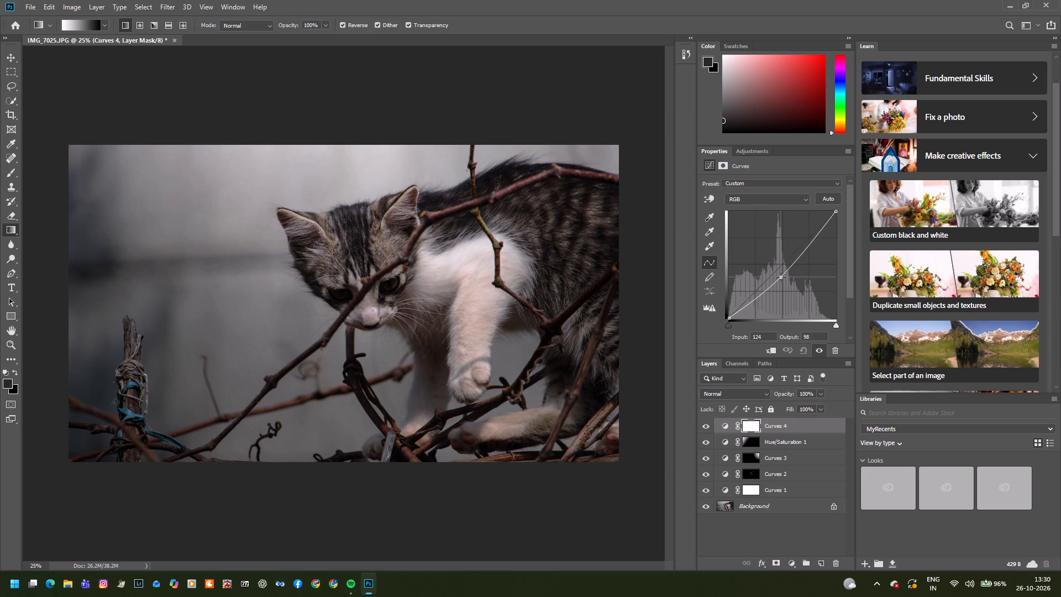
pyautogui.moveTo(781, 277); pyautogui.dragTo(781, 278)
pyautogui.moveTo(781, 278); pyautogui.dragTo(781, 277)
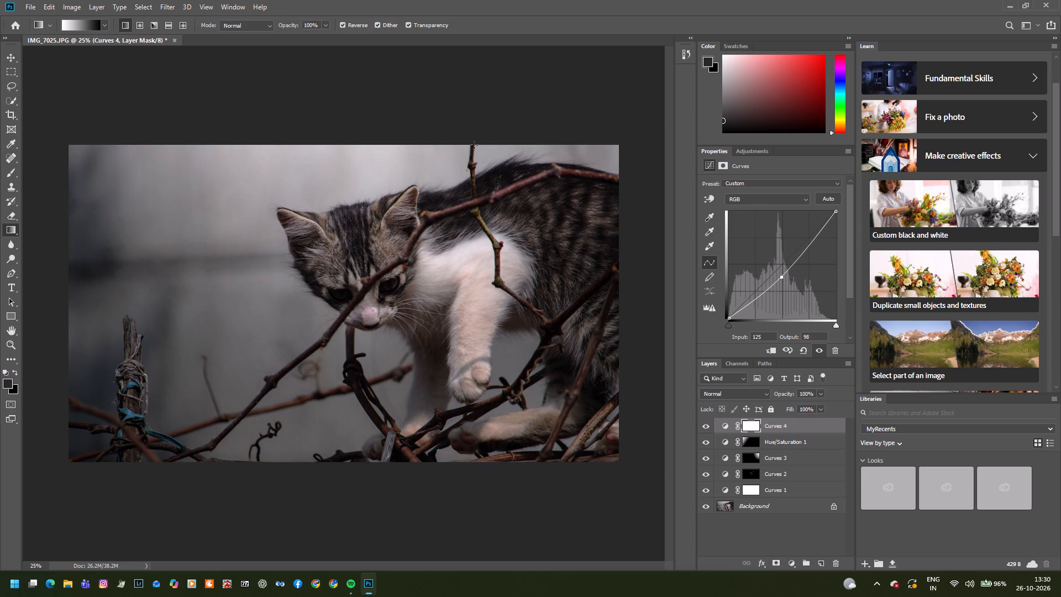
# Fill the fourth Curves mask with a linear white-to-black gradient from the photo's upper-left corner to the kitten's head.
pyautogui.press('g')
pyautogui.moveTo(63, 133); pyautogui.dragTo(305, 221)
pyautogui.moveTo(305, 221); pyautogui.dragTo(323, 221)
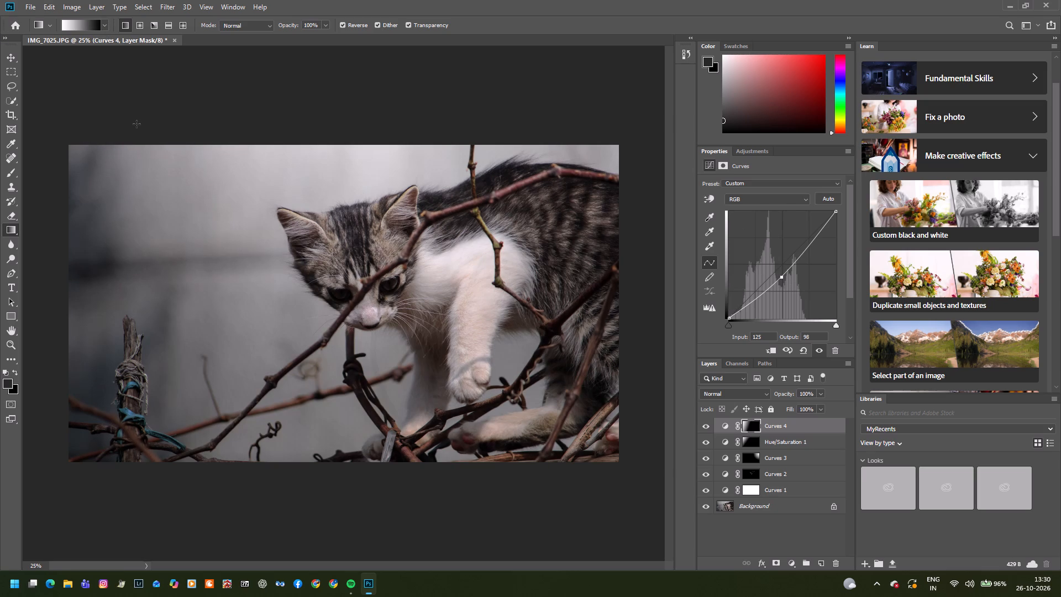
pyautogui.doubleClick(70, 134)
# Switch the Gradient tool to the black-to-white gradient preset.
pyautogui.click(104, 24)
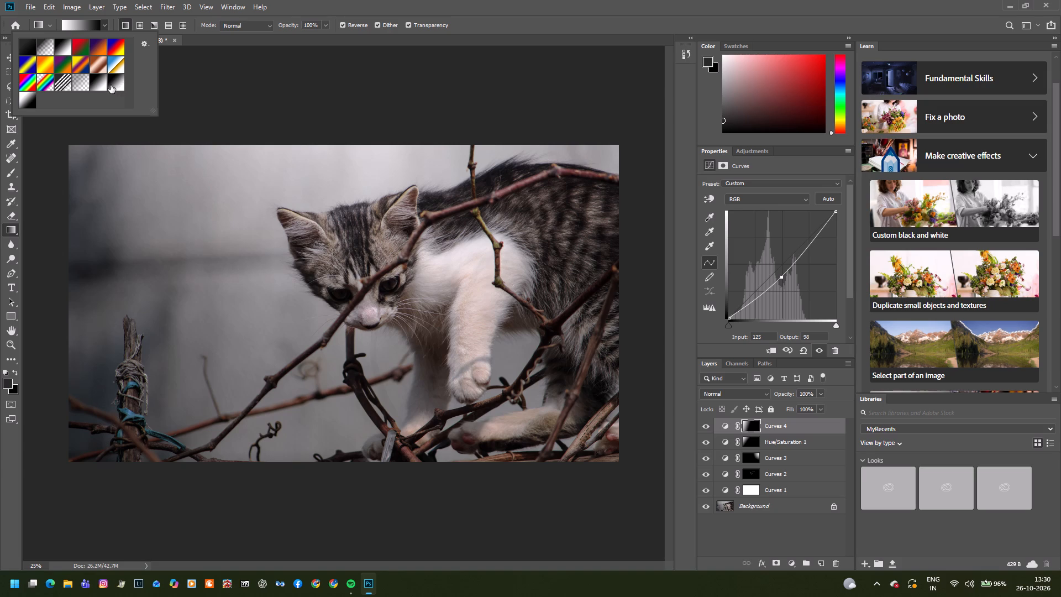
pyautogui.click(111, 85)
pyautogui.click(28, 96)
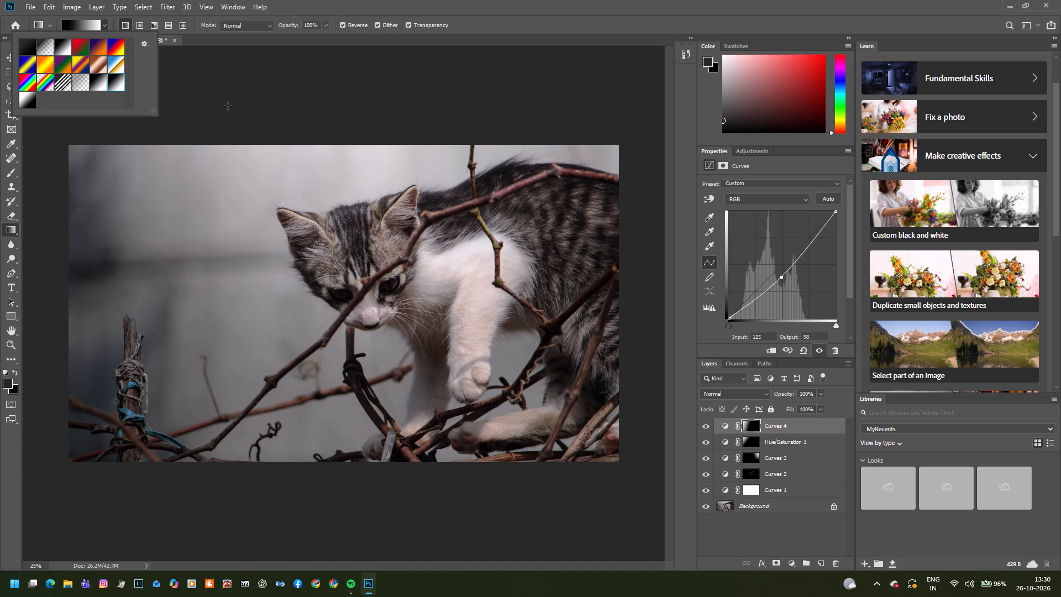
pyautogui.click(228, 106)
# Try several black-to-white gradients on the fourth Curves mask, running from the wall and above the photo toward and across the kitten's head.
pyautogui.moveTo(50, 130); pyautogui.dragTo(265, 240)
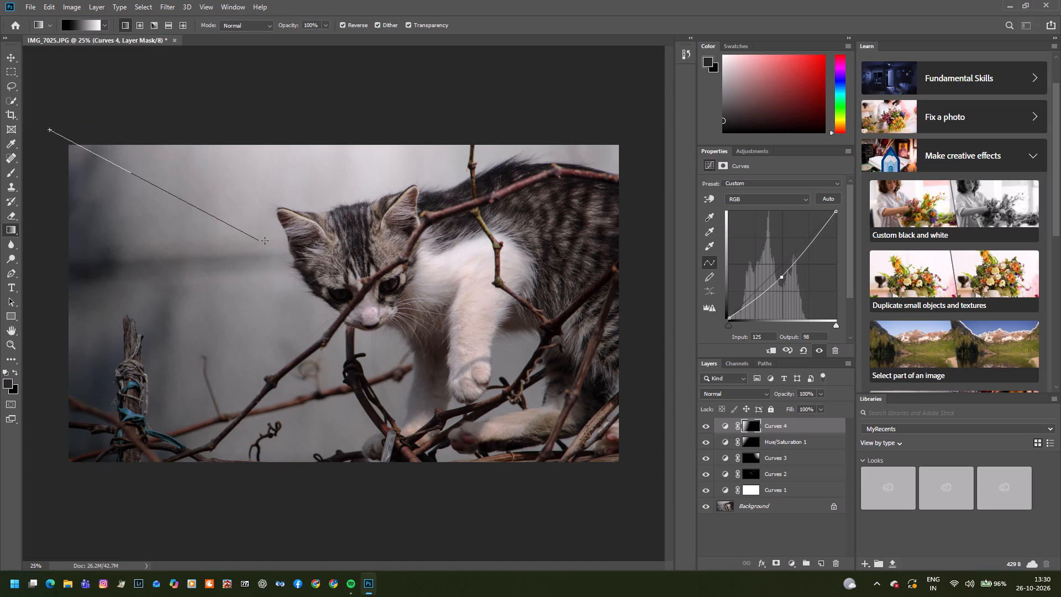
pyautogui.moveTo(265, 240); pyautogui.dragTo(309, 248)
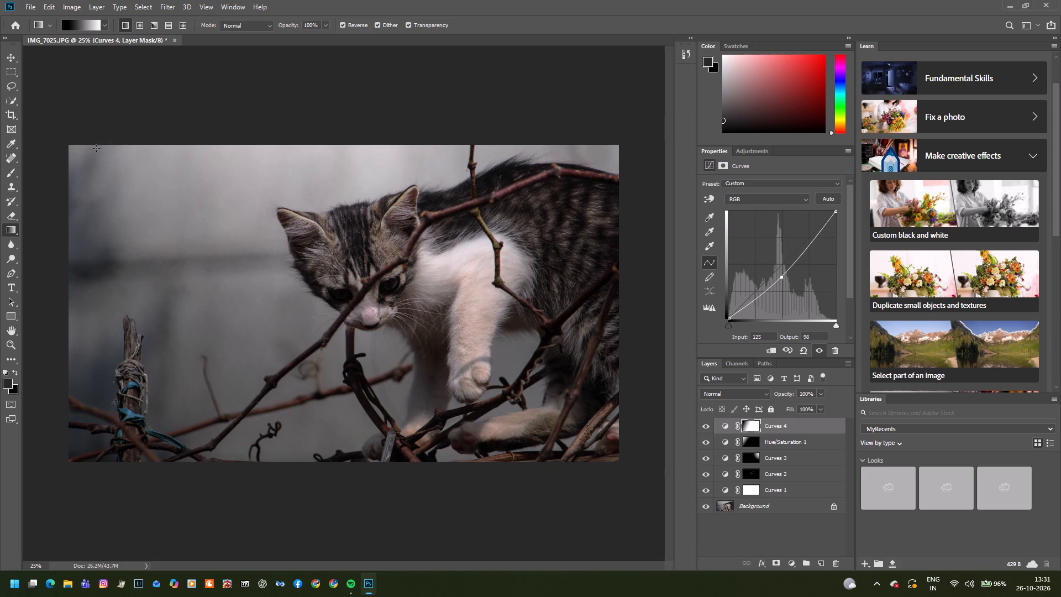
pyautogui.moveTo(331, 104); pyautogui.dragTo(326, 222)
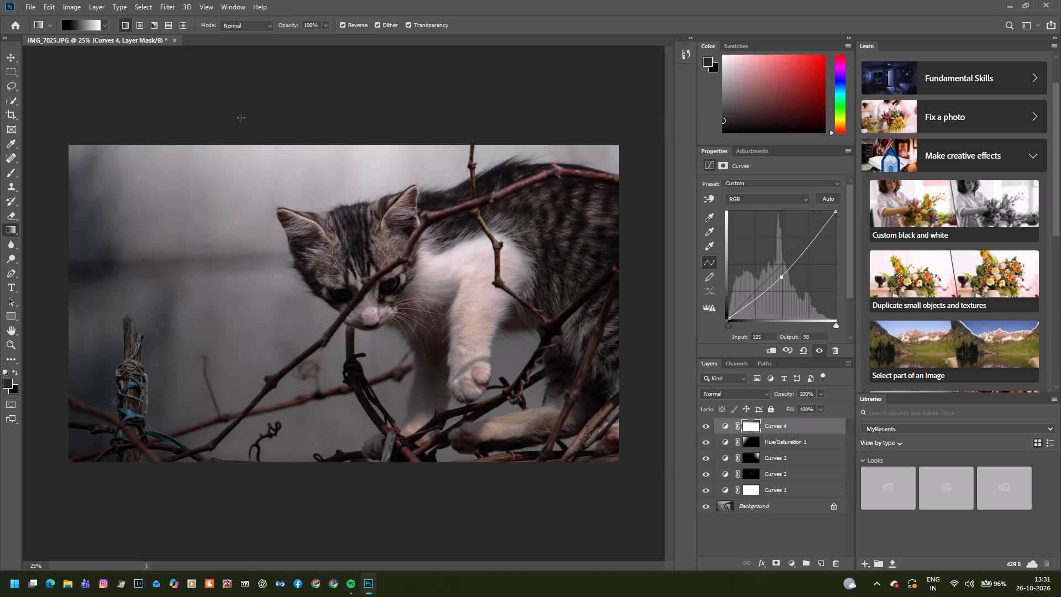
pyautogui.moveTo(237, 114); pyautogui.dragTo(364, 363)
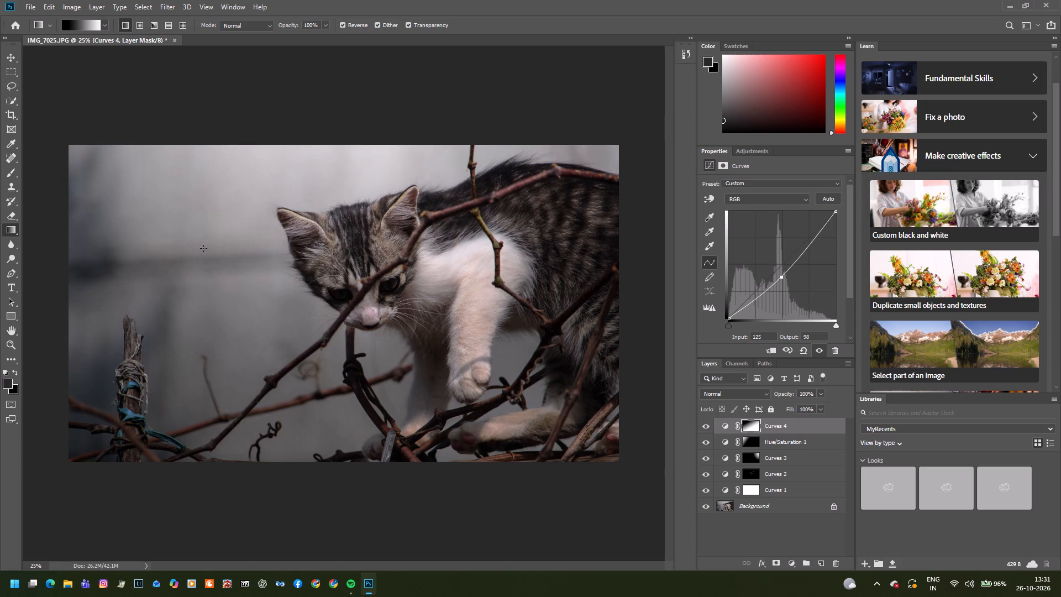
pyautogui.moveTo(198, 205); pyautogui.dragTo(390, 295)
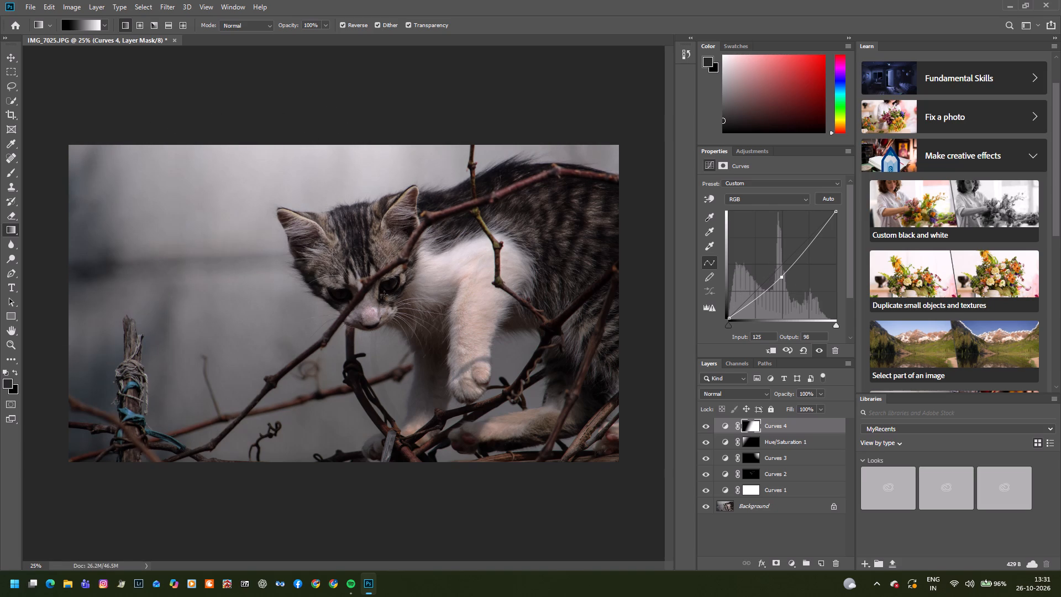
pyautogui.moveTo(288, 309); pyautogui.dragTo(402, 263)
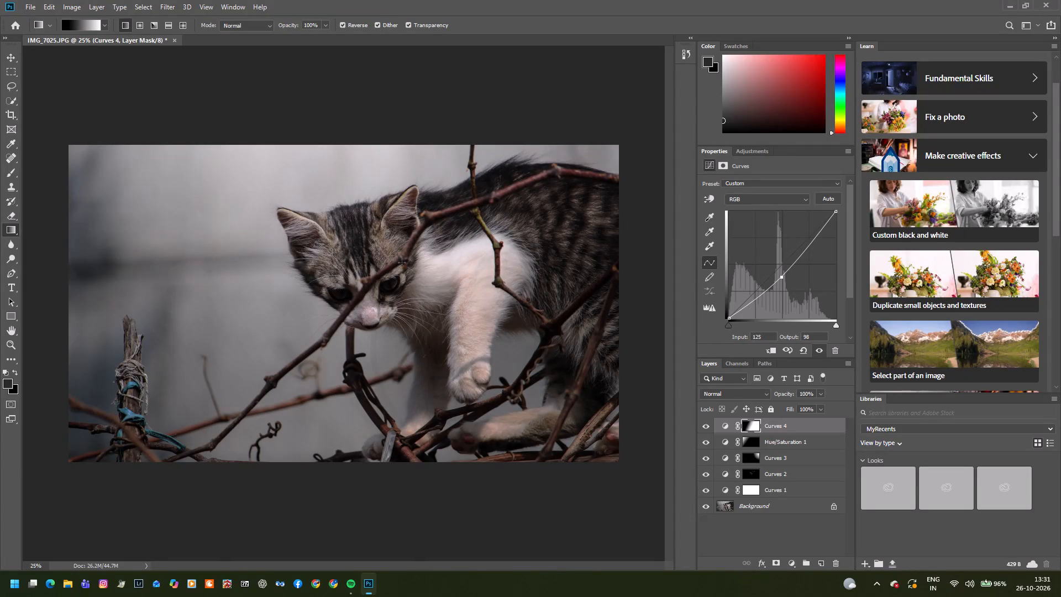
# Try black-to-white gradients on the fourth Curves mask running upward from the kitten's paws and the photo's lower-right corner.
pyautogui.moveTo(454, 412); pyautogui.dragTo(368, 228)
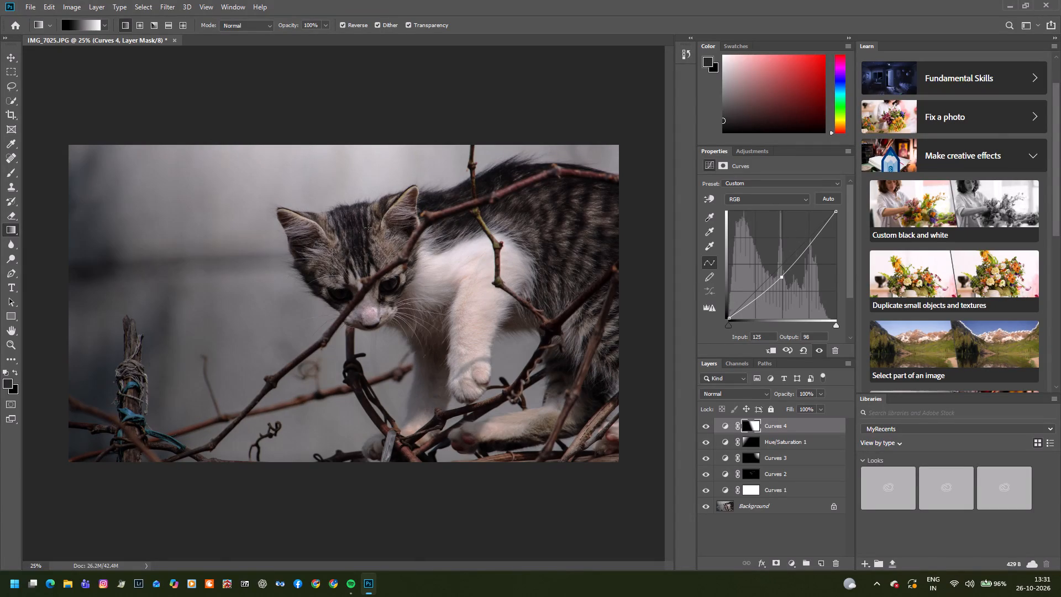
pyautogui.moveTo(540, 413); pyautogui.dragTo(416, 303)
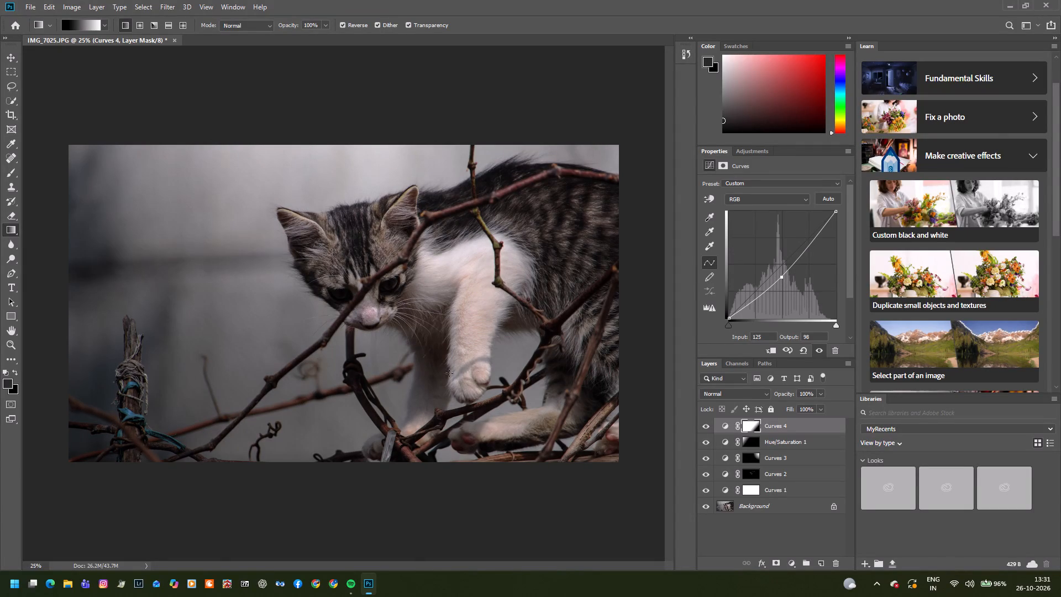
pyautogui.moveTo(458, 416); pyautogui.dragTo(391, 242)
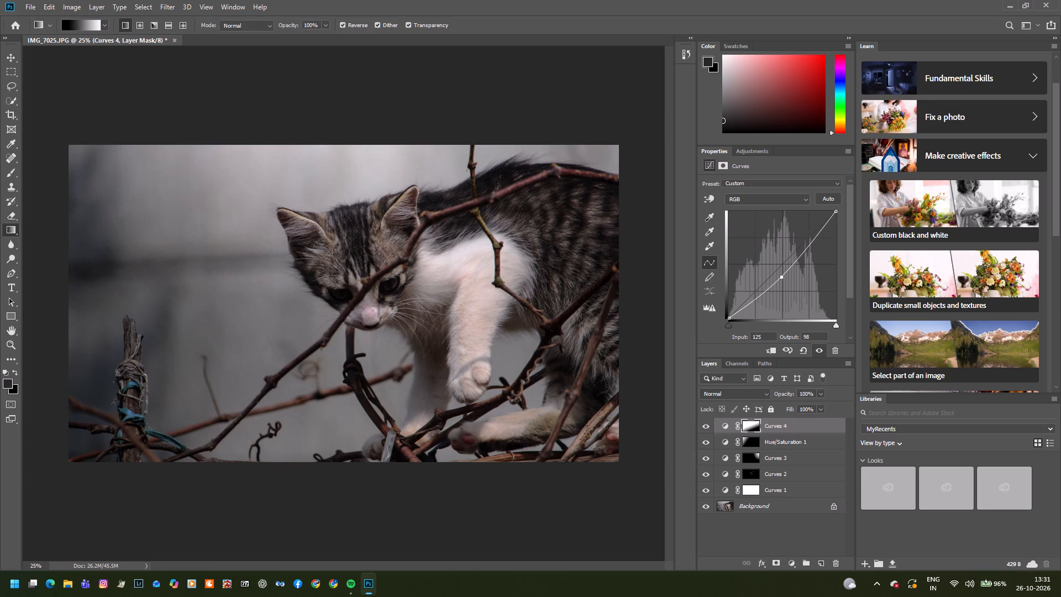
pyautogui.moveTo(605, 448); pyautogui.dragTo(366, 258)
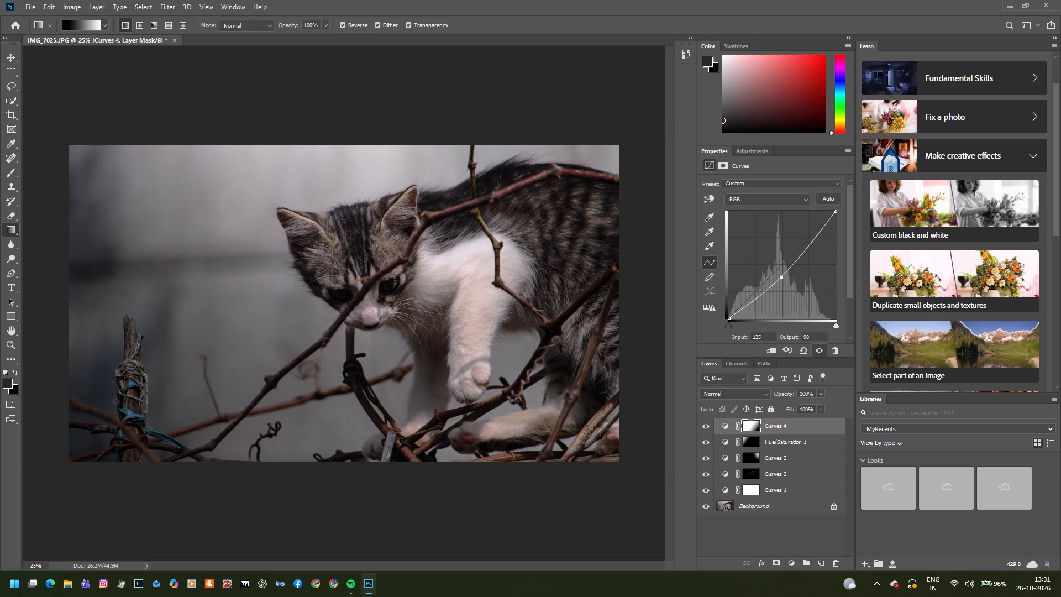
# Fill the fourth Curves mask with a linear black-to-white gradient from the photo's lower-right corner to the top of the kitten's head.
pyautogui.moveTo(608, 447); pyautogui.dragTo(429, 300)
pyautogui.moveTo(429, 300); pyautogui.dragTo(352, 204)
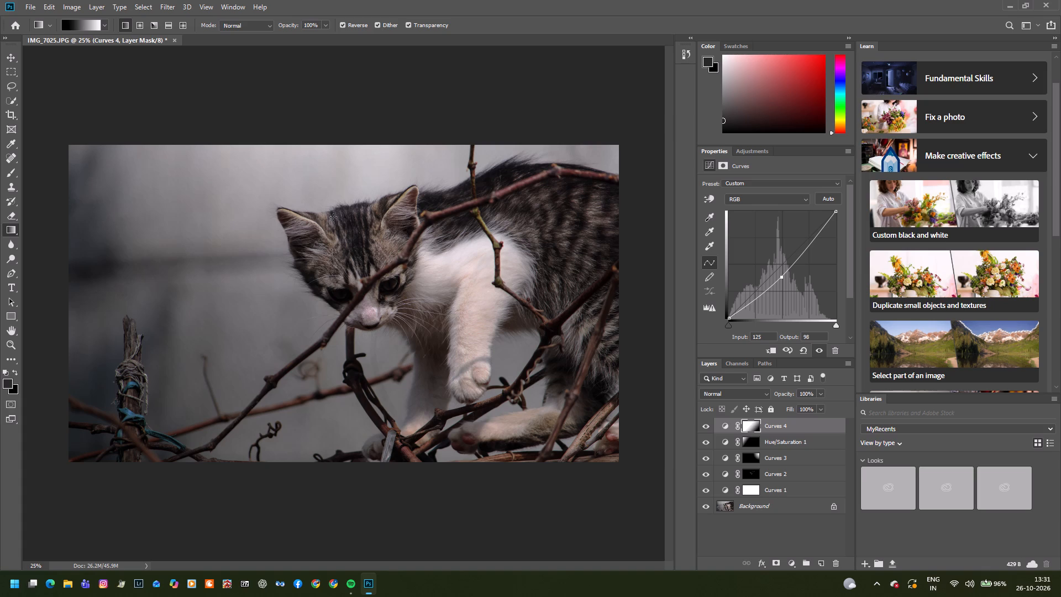
pyautogui.click(188, 106)
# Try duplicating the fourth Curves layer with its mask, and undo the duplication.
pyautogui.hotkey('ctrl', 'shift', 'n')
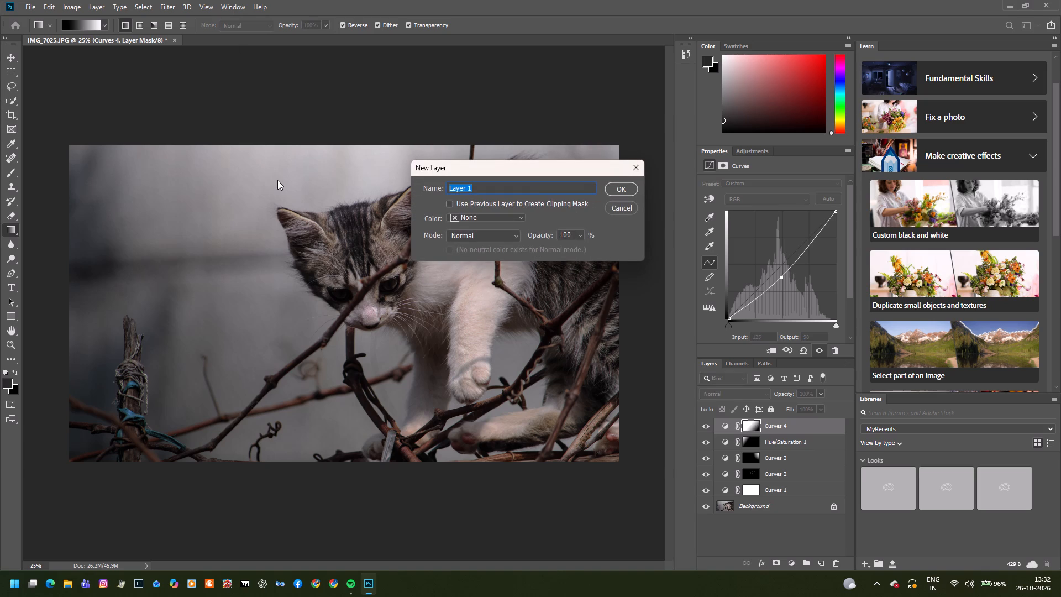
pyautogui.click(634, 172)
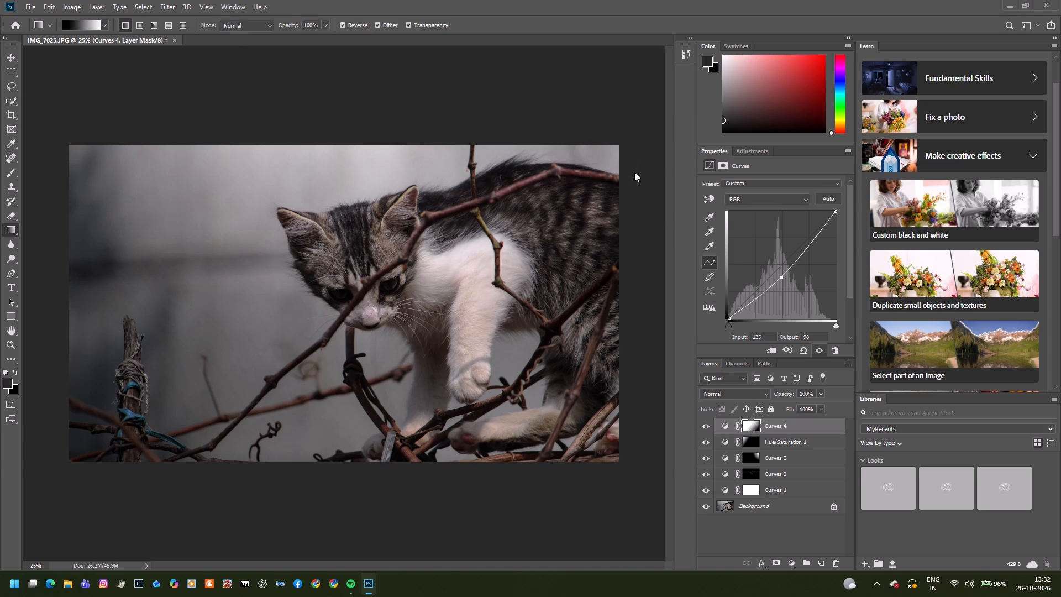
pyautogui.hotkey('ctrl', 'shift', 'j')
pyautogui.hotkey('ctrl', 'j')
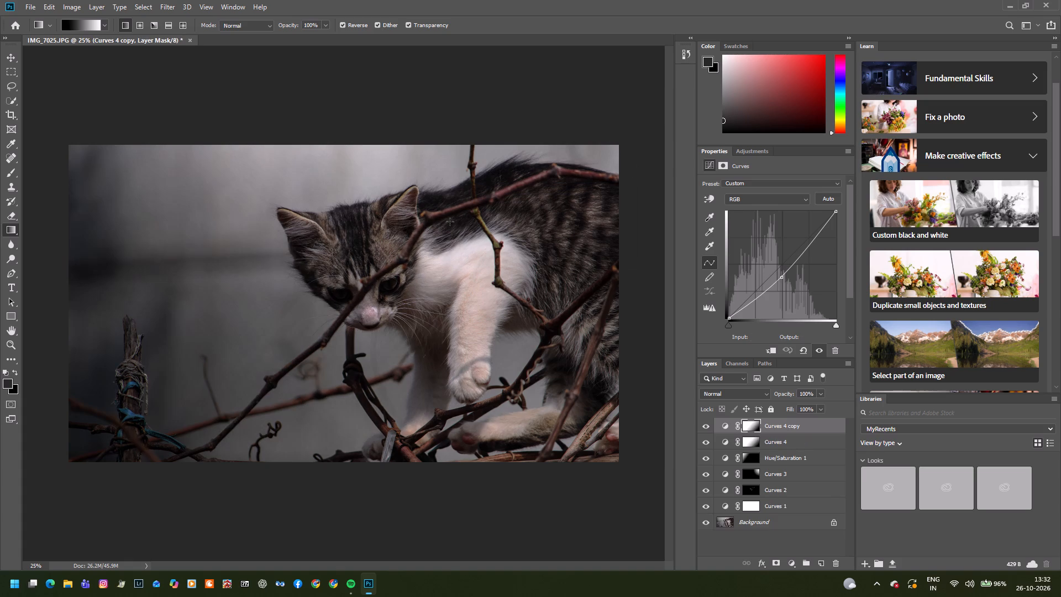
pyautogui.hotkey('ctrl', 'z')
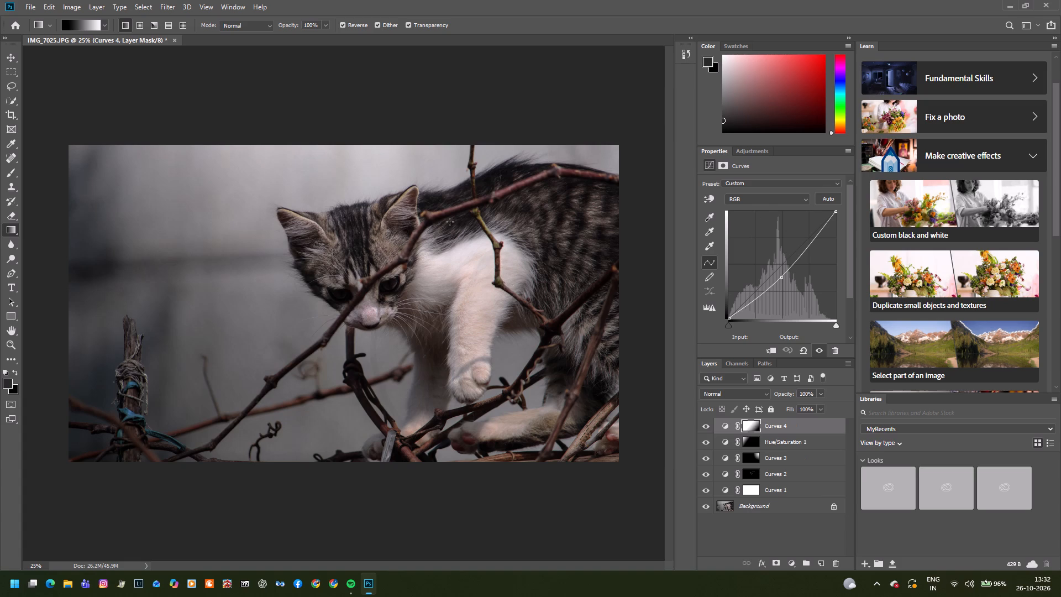
# Switch to the Brush tool with a hard round tip sized 73 px.
pyautogui.click(10, 174)
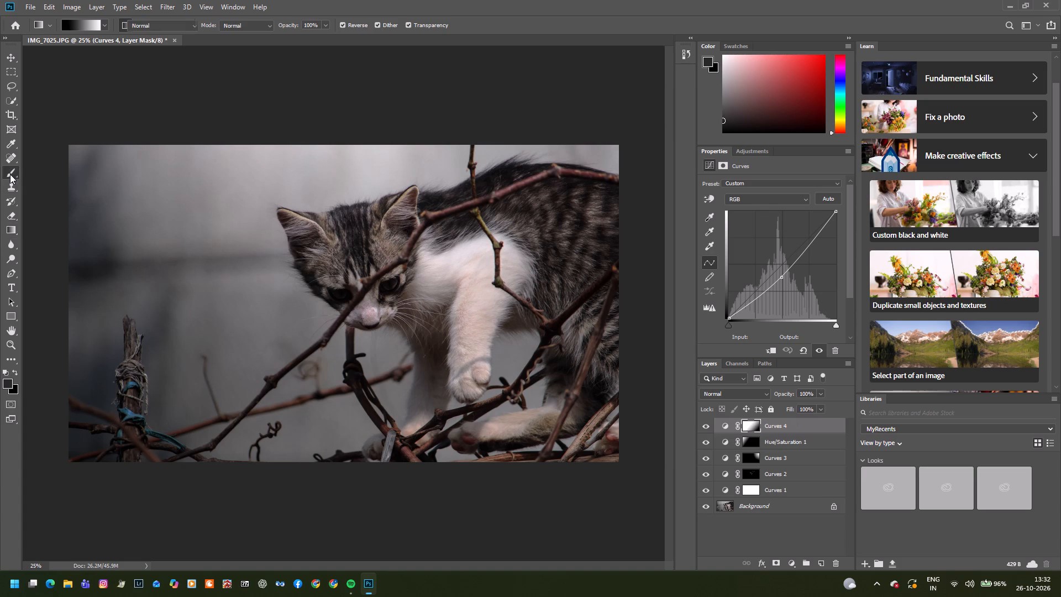
pyautogui.rightClick(202, 268)
pyautogui.click(286, 297)
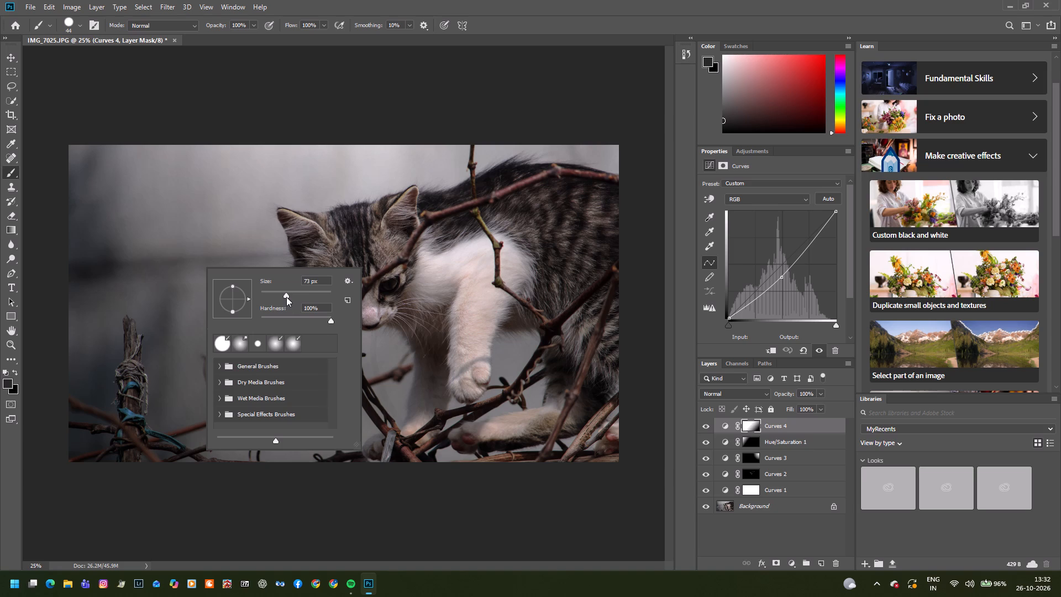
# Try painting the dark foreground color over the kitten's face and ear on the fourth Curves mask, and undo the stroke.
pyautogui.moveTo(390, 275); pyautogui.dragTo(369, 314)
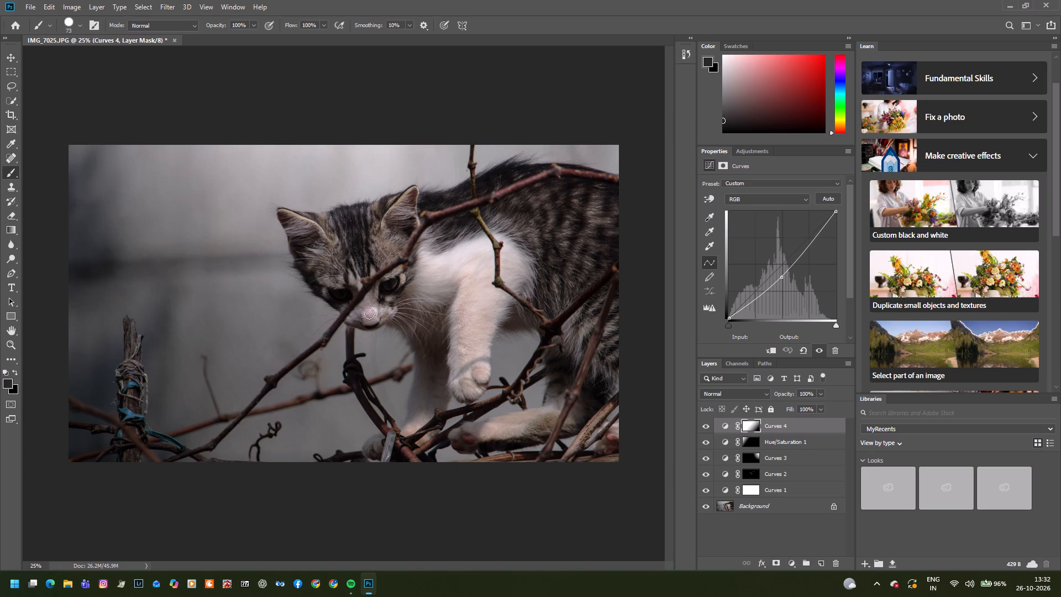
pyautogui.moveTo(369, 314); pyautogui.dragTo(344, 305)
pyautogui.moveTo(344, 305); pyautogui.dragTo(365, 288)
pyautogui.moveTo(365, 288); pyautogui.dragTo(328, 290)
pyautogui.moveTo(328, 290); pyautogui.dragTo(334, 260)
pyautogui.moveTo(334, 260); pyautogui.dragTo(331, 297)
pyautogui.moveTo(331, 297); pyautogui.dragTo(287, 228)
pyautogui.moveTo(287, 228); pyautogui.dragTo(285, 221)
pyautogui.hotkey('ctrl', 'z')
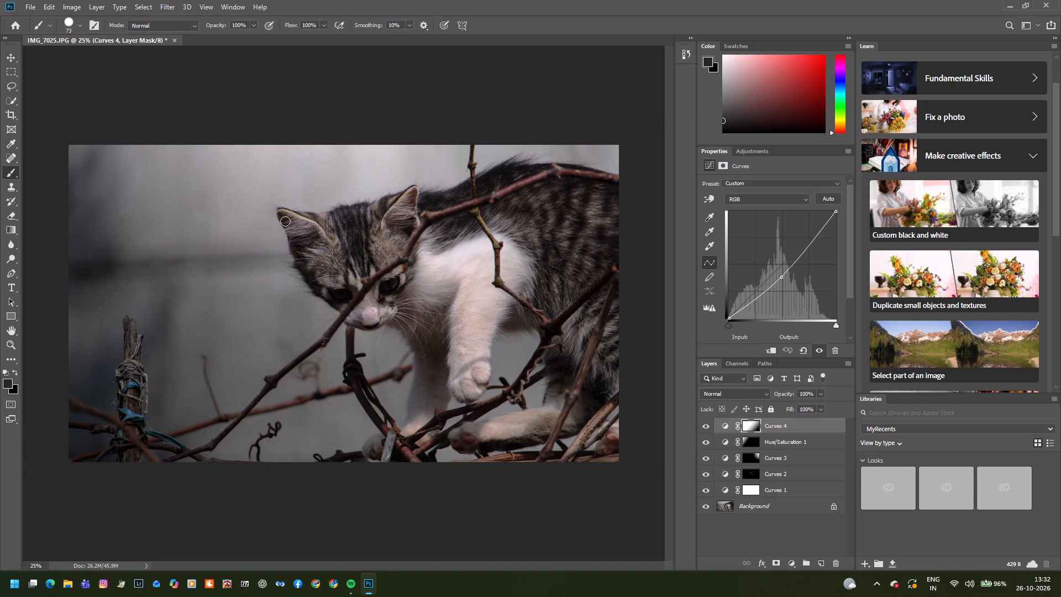
# Paint the dark foreground color over the kitten's outer ear, cheek, eyes, muzzle and forehead on the fourth Curves mask.
pyautogui.moveTo(286, 220); pyautogui.dragTo(299, 245)
pyautogui.moveTo(299, 245); pyautogui.dragTo(307, 272)
pyautogui.moveTo(307, 272); pyautogui.dragTo(384, 273)
pyautogui.moveTo(384, 273); pyautogui.dragTo(386, 304)
pyautogui.moveTo(386, 304); pyautogui.dragTo(344, 299)
pyautogui.moveTo(344, 299); pyautogui.dragTo(388, 283)
pyautogui.moveTo(388, 283); pyautogui.dragTo(365, 259)
pyautogui.moveTo(365, 259); pyautogui.dragTo(332, 237)
pyautogui.moveTo(332, 237); pyautogui.dragTo(325, 237)
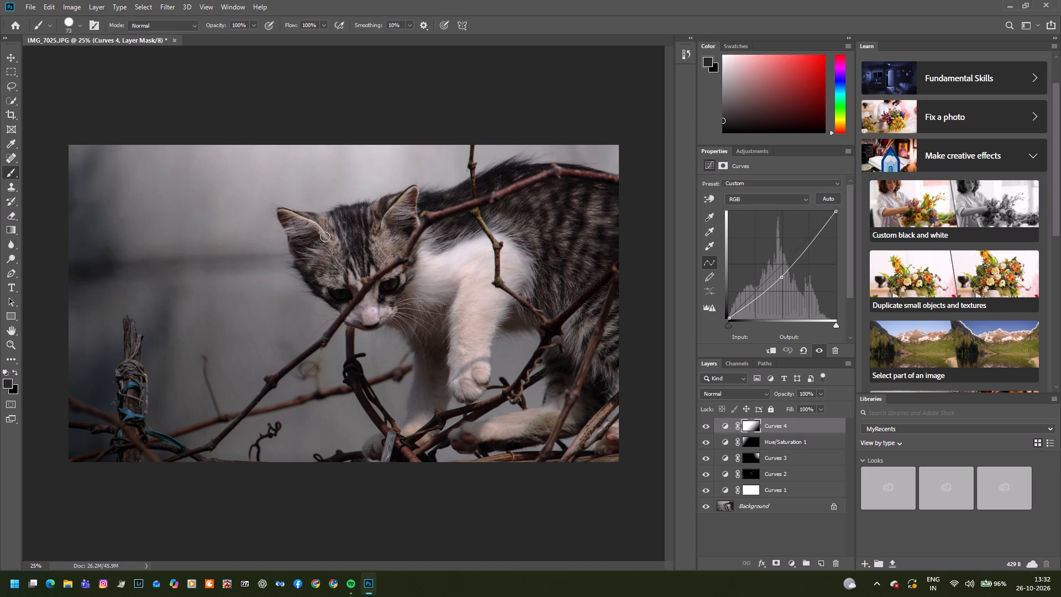
# Continue painting the fourth Curves mask dark across the top of the head, the ear nearer the body, the adjoining cheek and down to the chin.
pyautogui.moveTo(325, 237); pyautogui.dragTo(349, 213)
pyautogui.moveTo(349, 213); pyautogui.dragTo(325, 217)
pyautogui.moveTo(325, 217); pyautogui.dragTo(400, 197)
pyautogui.moveTo(400, 197); pyautogui.dragTo(386, 211)
pyautogui.moveTo(386, 211); pyautogui.dragTo(413, 229)
pyautogui.moveTo(413, 229); pyautogui.dragTo(407, 277)
pyautogui.moveTo(407, 277); pyautogui.dragTo(390, 296)
pyautogui.moveTo(390, 296); pyautogui.dragTo(361, 323)
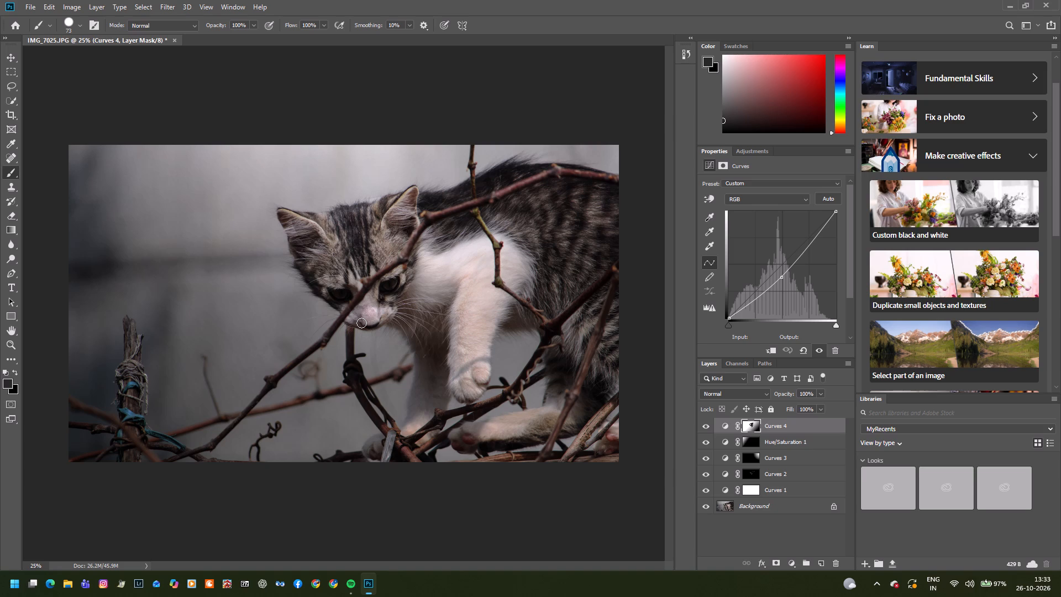
# Add a fifth Curves adjustment layer on top and place an RGB midtone point at input 144, output 146.
pyautogui.click(760, 152)
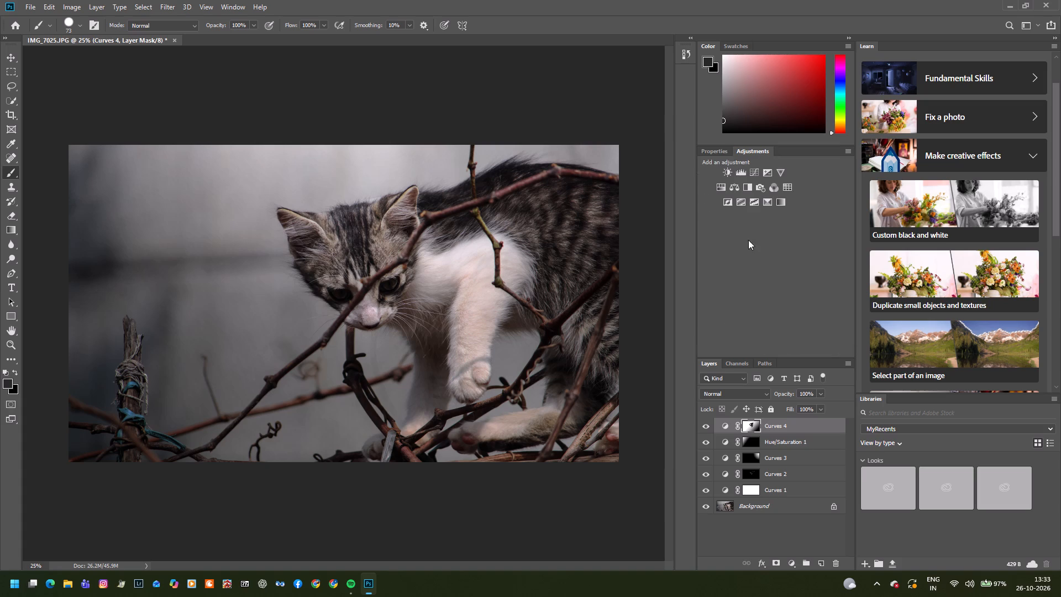
pyautogui.click(757, 176)
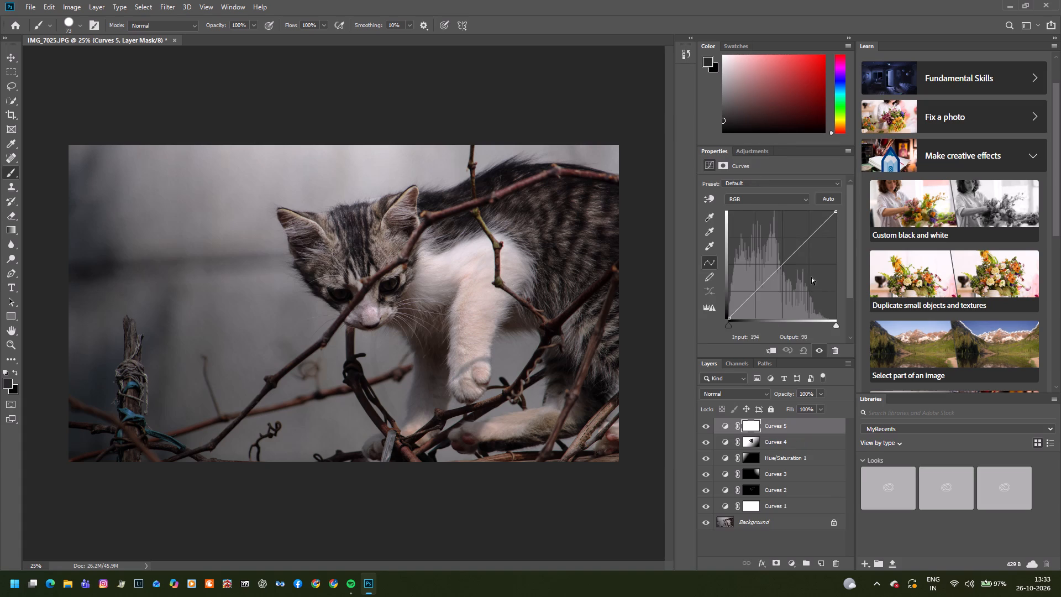
pyautogui.moveTo(784, 264); pyautogui.dragTo(782, 265)
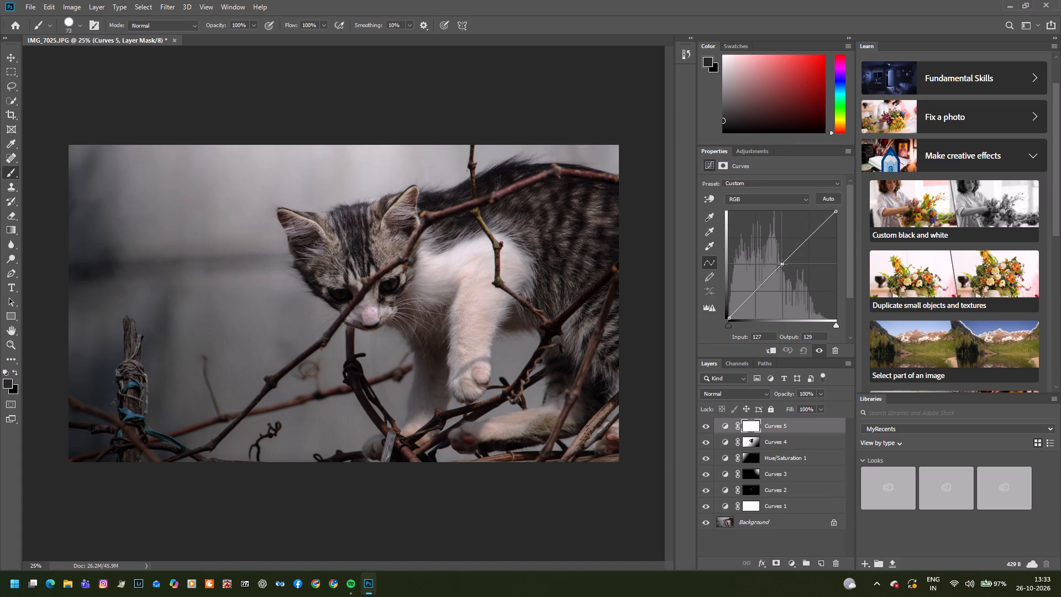
pyautogui.moveTo(782, 265); pyautogui.dragTo(783, 267)
pyautogui.moveTo(783, 267); pyautogui.dragTo(782, 263)
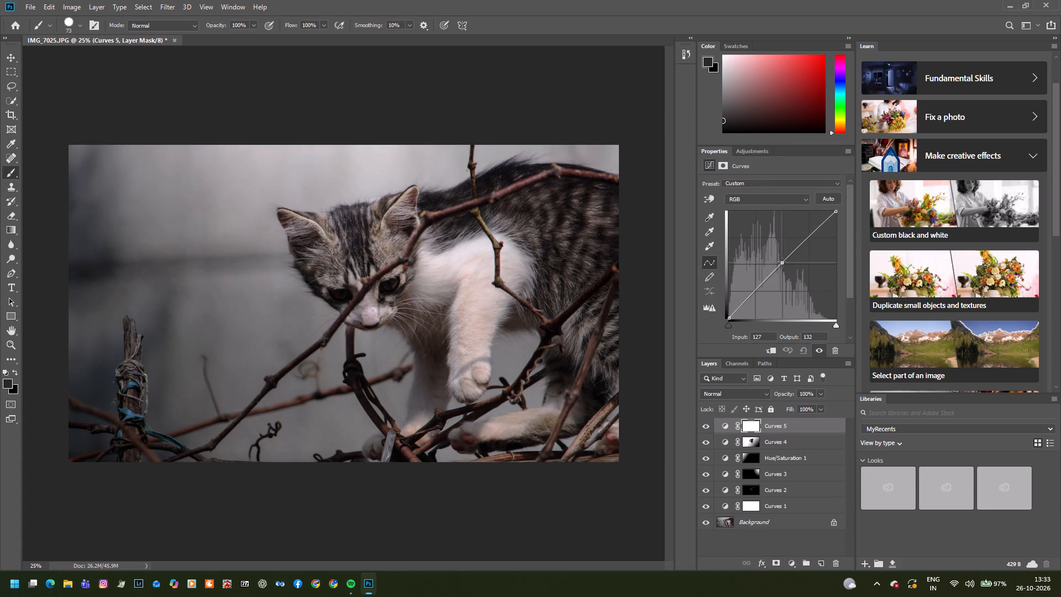
pyautogui.moveTo(782, 263); pyautogui.dragTo(790, 257)
pyautogui.moveTo(790, 257); pyautogui.dragTo(791, 258)
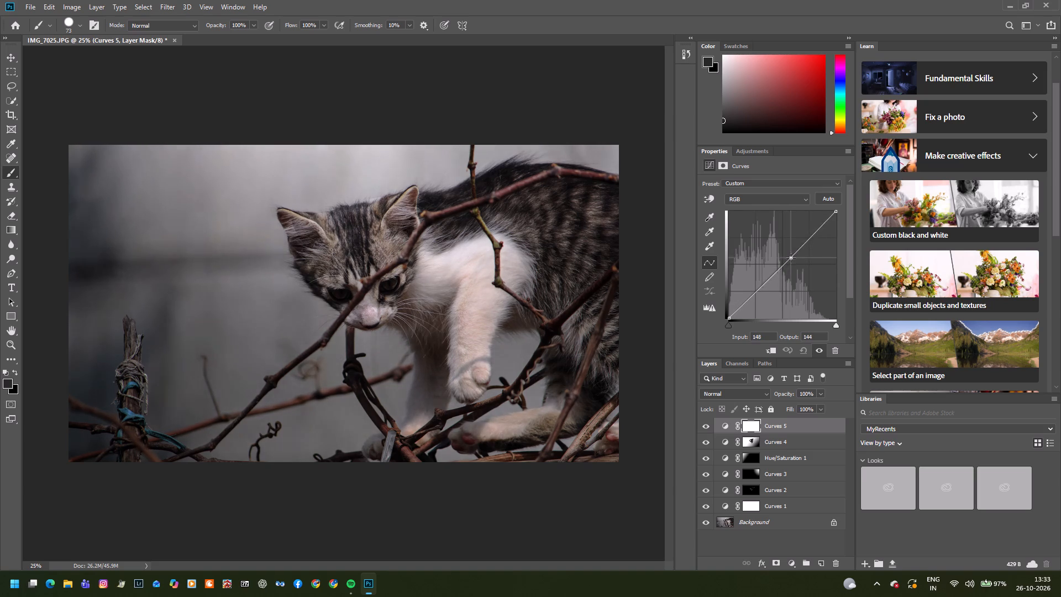
pyautogui.moveTo(791, 258); pyautogui.dragTo(790, 258)
pyautogui.moveTo(790, 258); pyautogui.dragTo(789, 256)
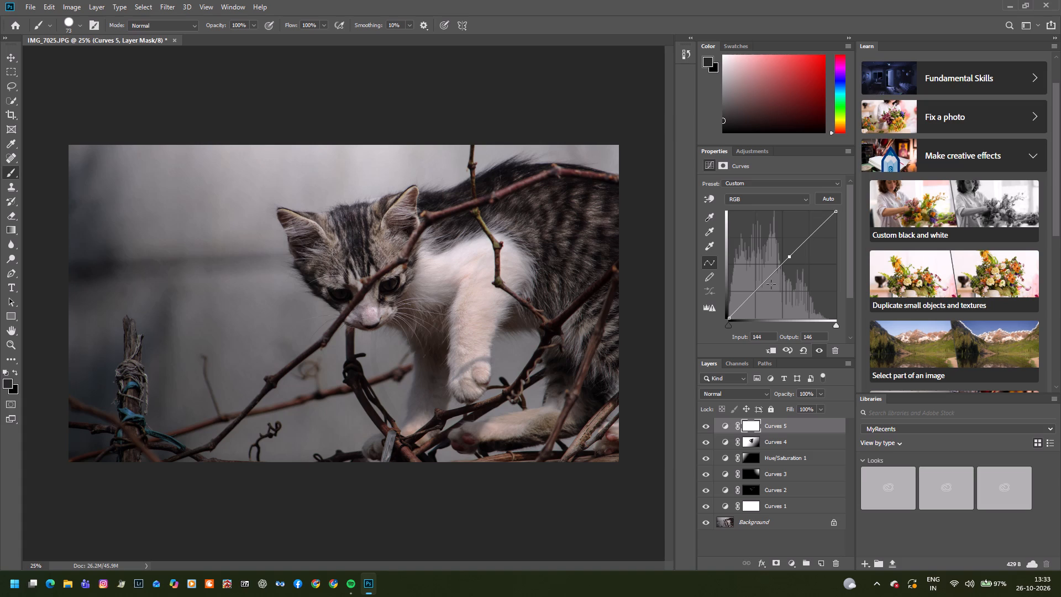
# Move the fifth curve's black point to input 9, output 0, to deepen the shadows.
pyautogui.moveTo(729, 324); pyautogui.dragTo(731, 326)
pyautogui.moveTo(731, 326); pyautogui.dragTo(731, 328)
pyautogui.moveTo(731, 328); pyautogui.dragTo(732, 329)
# Paint the dark foreground color on the fifth Curves mask over the kitten's eyes, forehead, cheek, muzzle, whisker area and ear nearer the body.
pyautogui.moveTo(332, 292); pyautogui.dragTo(335, 290)
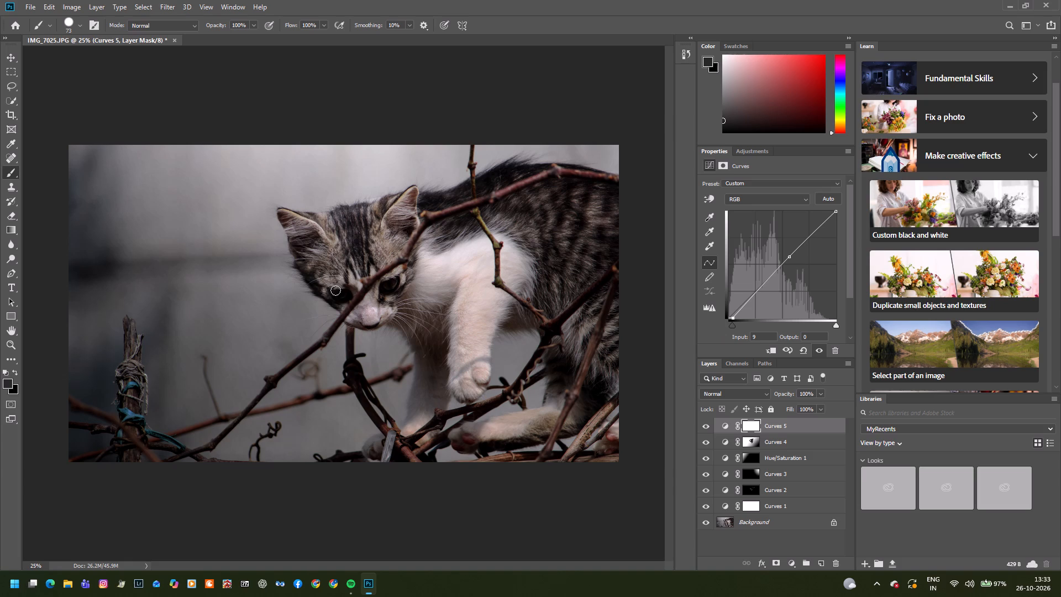
pyautogui.moveTo(335, 290); pyautogui.dragTo(395, 291)
pyautogui.moveTo(395, 291); pyautogui.dragTo(328, 227)
pyautogui.moveTo(328, 227); pyautogui.dragTo(318, 265)
pyautogui.moveTo(318, 265); pyautogui.dragTo(385, 311)
pyautogui.moveTo(385, 311); pyautogui.dragTo(428, 315)
pyautogui.moveTo(428, 315); pyautogui.dragTo(423, 307)
pyautogui.moveTo(423, 307); pyautogui.dragTo(429, 273)
pyautogui.moveTo(429, 273); pyautogui.dragTo(417, 212)
# Extend the dark painting on the fifth Curves mask across the kitten's white chest, striped back and flank, down to the raised front paw.
pyautogui.moveTo(417, 212); pyautogui.dragTo(468, 249)
pyautogui.moveTo(468, 249); pyautogui.dragTo(599, 210)
pyautogui.moveTo(599, 210); pyautogui.dragTo(550, 284)
pyautogui.moveTo(550, 284); pyautogui.dragTo(594, 311)
pyautogui.moveTo(594, 311); pyautogui.dragTo(471, 368)
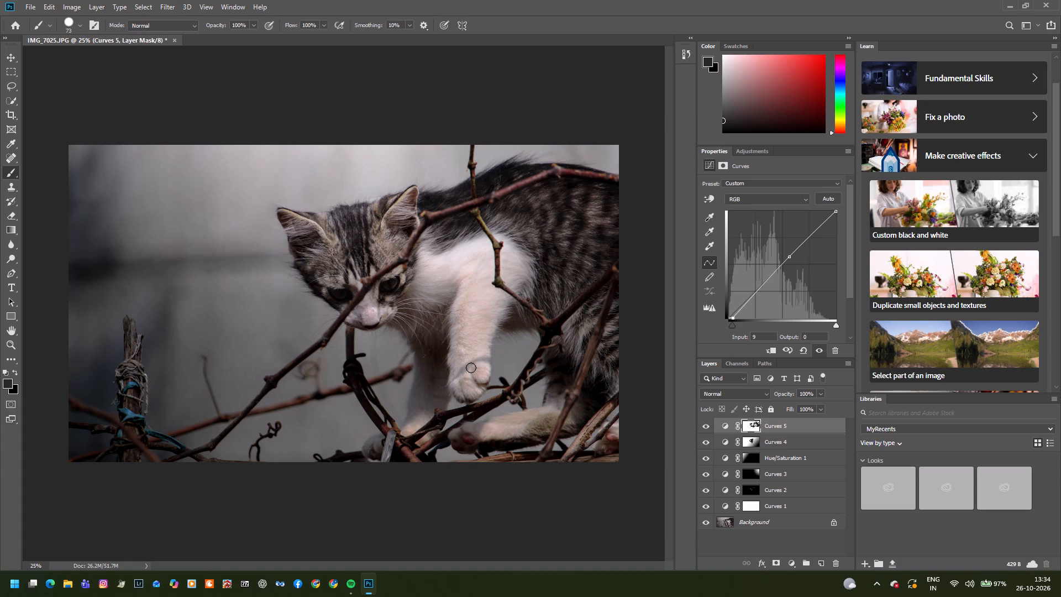
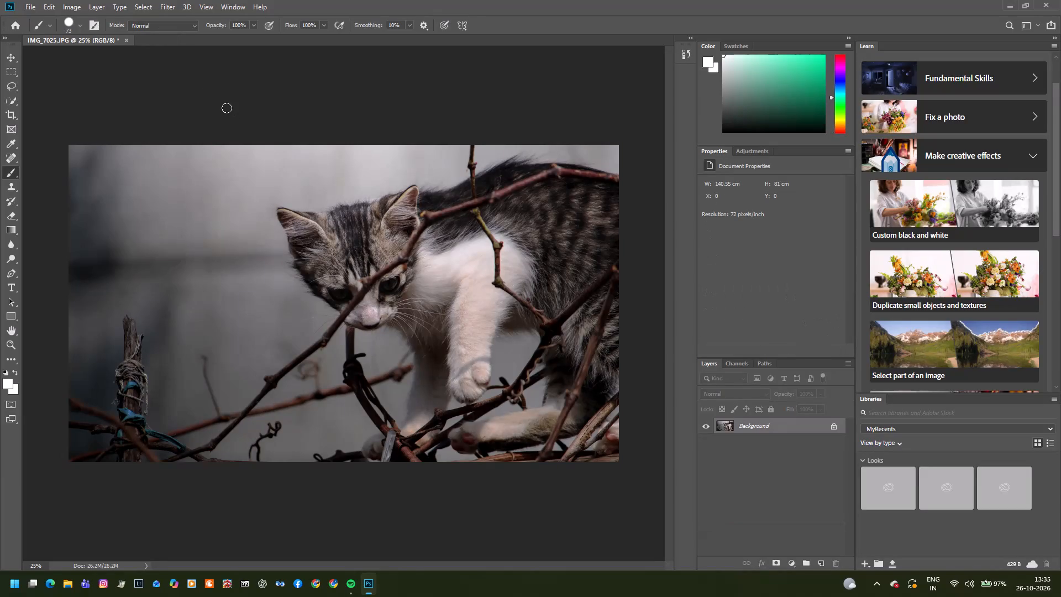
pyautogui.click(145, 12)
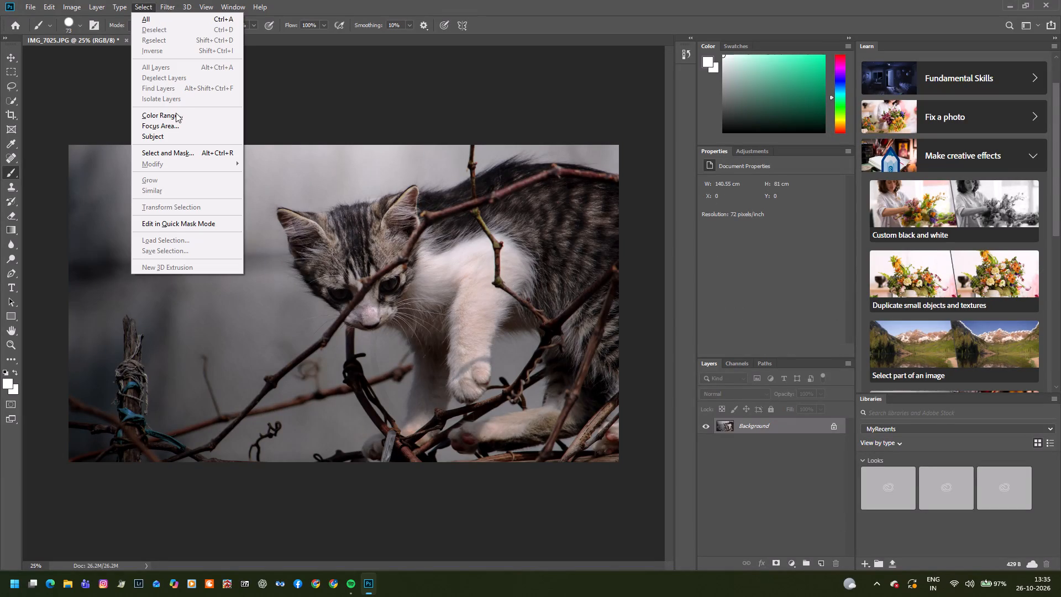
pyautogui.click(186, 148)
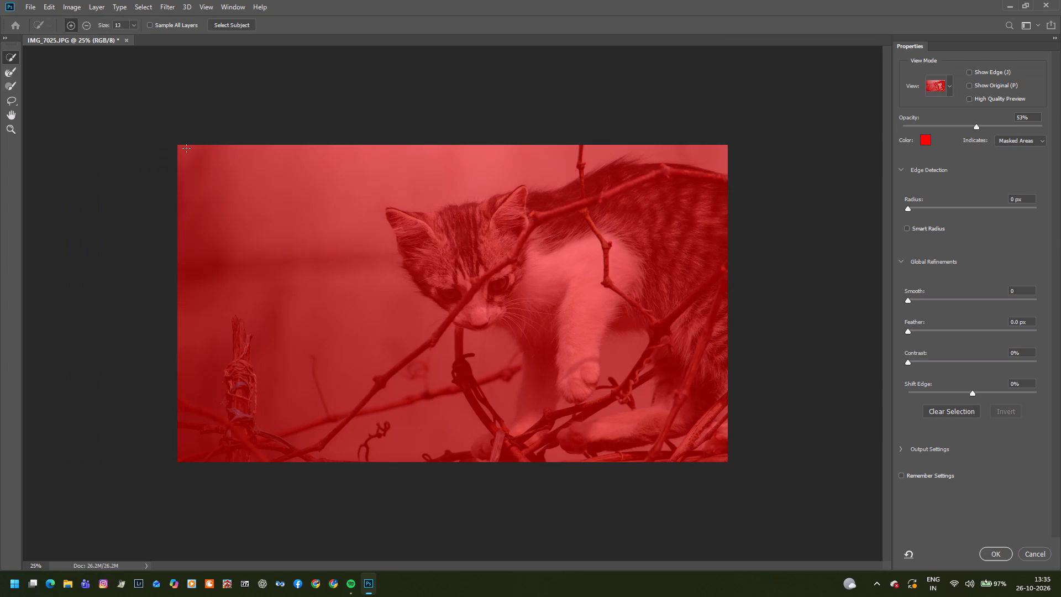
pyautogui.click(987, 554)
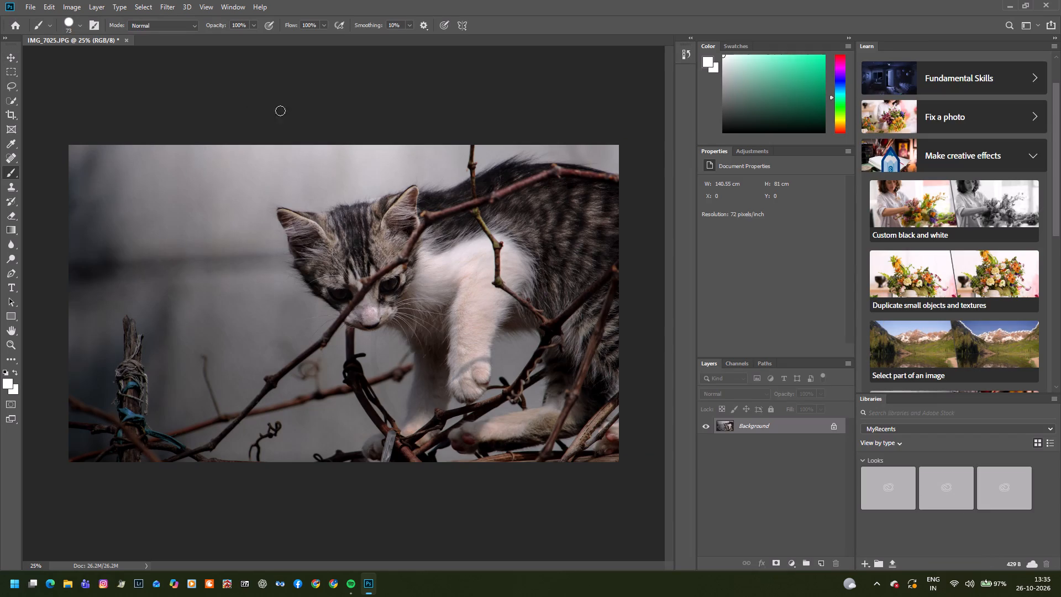
# Reapply the last-used Camera Raw Filter to the Background layer and undo the stray brush dab on the wall.
pyautogui.click(206, 6)
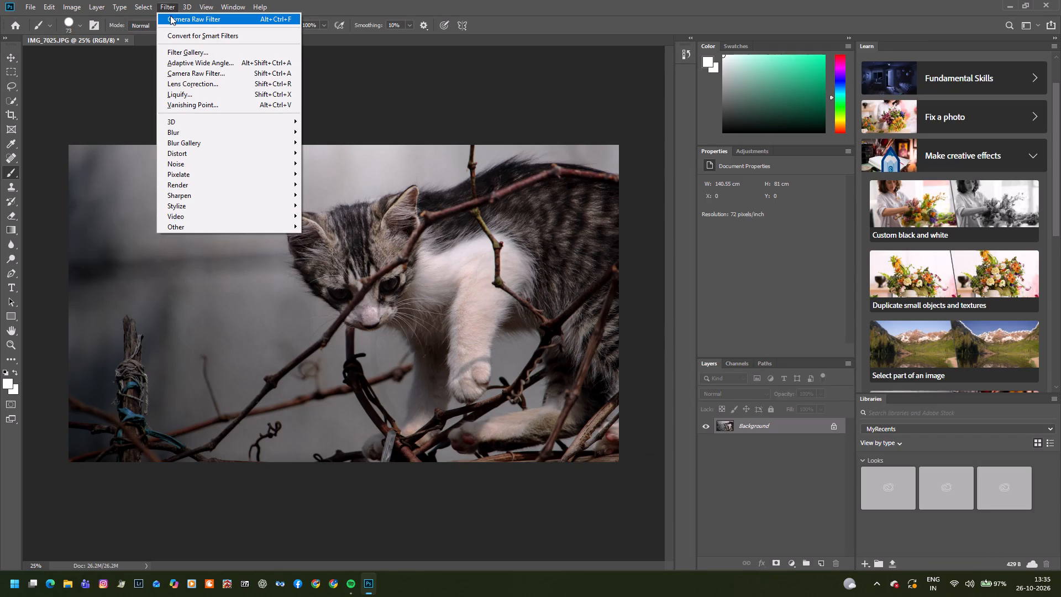
pyautogui.click(170, 17)
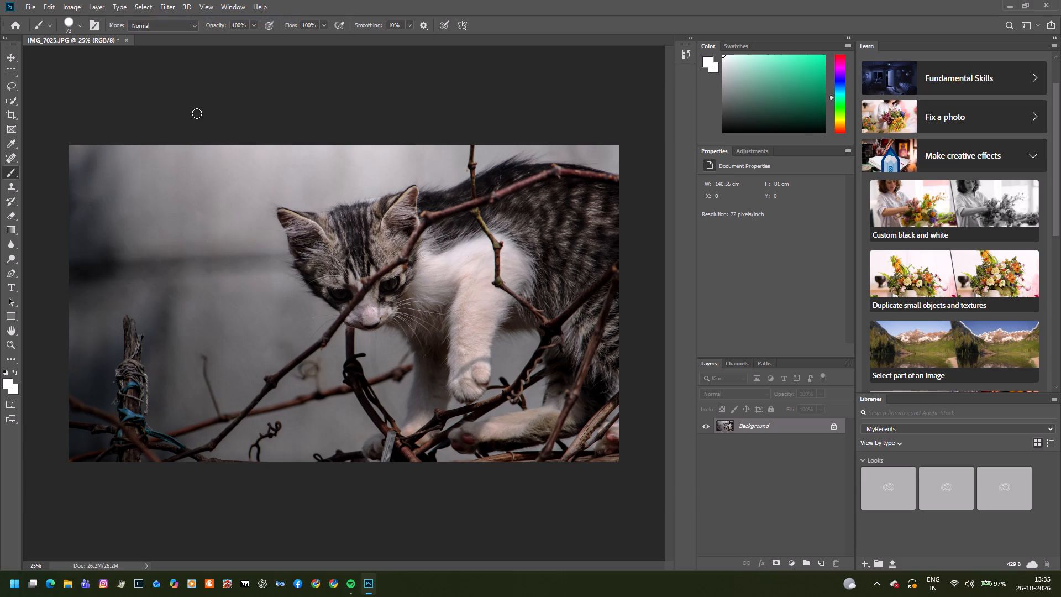
pyautogui.click(195, 184)
pyautogui.hotkey('ctrl', 'z')
# Add the watermark text AKASH_CLICKZ above the wooden post near the photo's left edge.
pyautogui.click(11, 291)
pyautogui.click(98, 302)
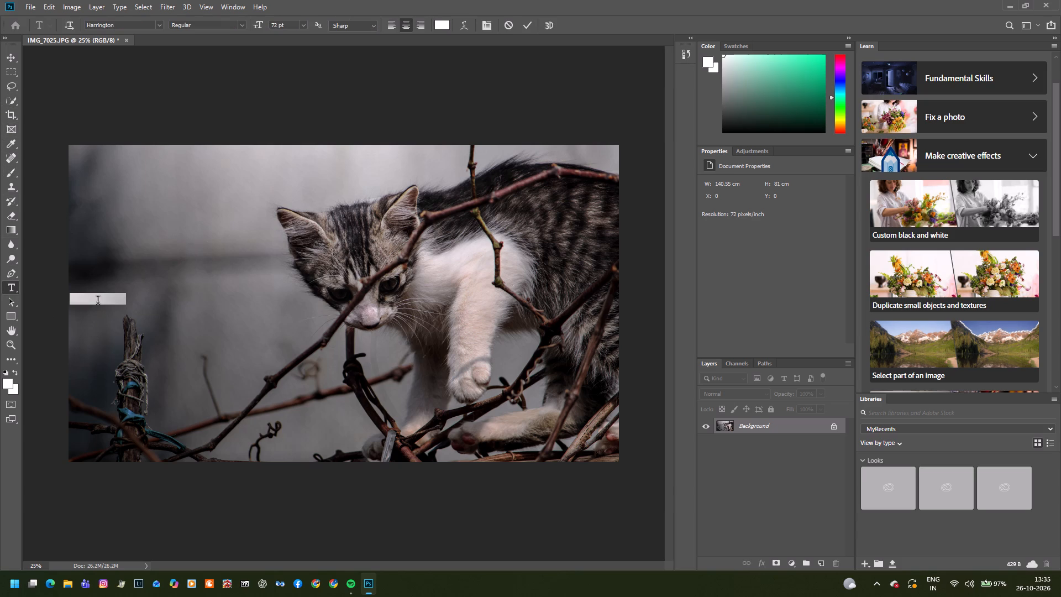
pyautogui.doubleClick(98, 302)
pyautogui.click(98, 302)
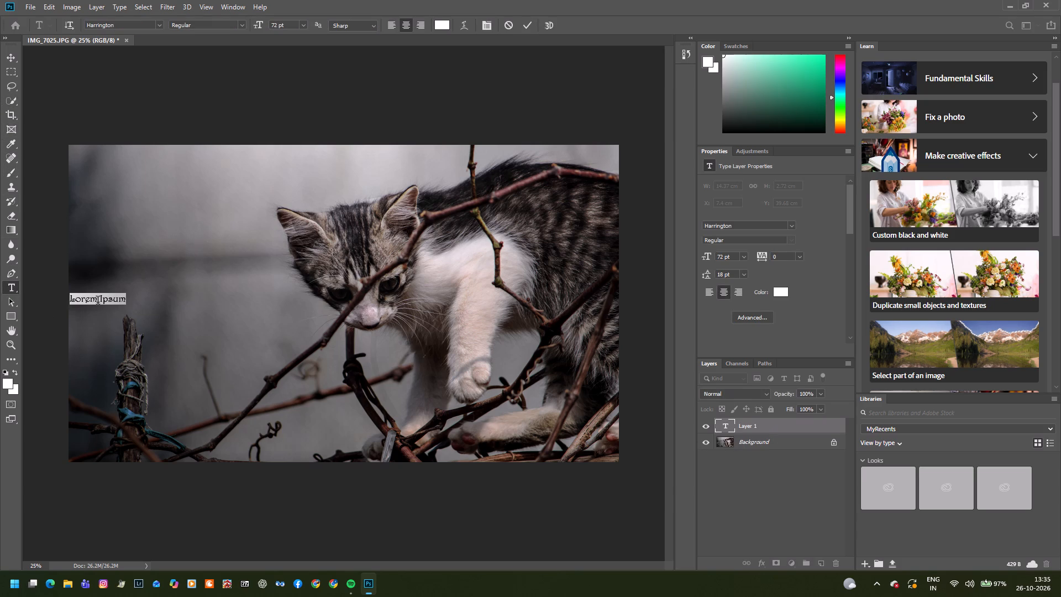
pyautogui.press('BackSpace')
pyautogui.write('AK')
pyautogui.write('ASH')
pyautogui.write('_CLI')
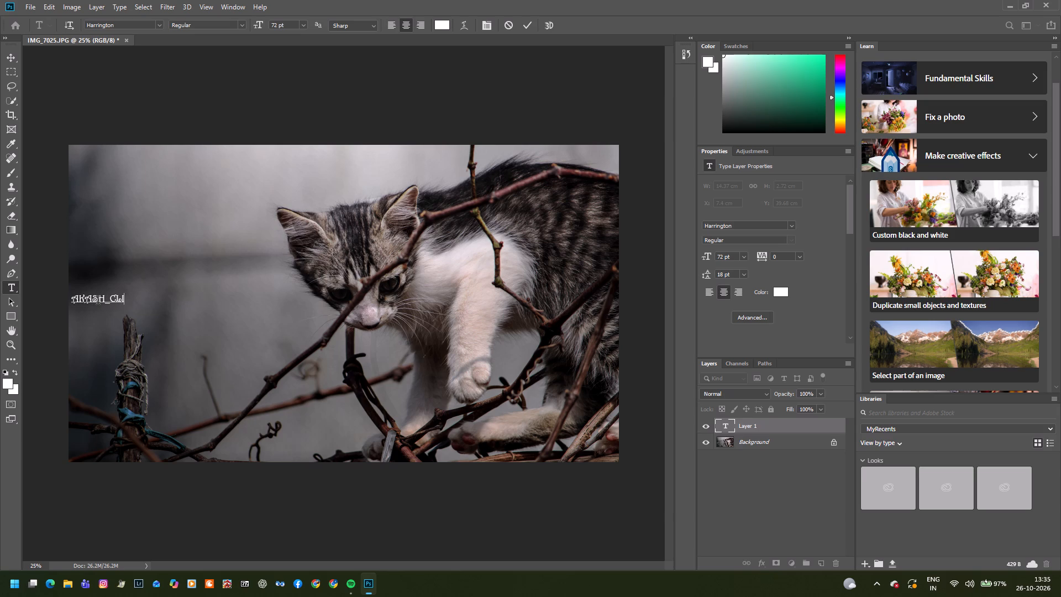
pyautogui.write('CKZ')
pyautogui.click(125, 324)
# Format the watermark text in Bradley Hand ITC at 48 pt and commit it.
pyautogui.click(792, 225)
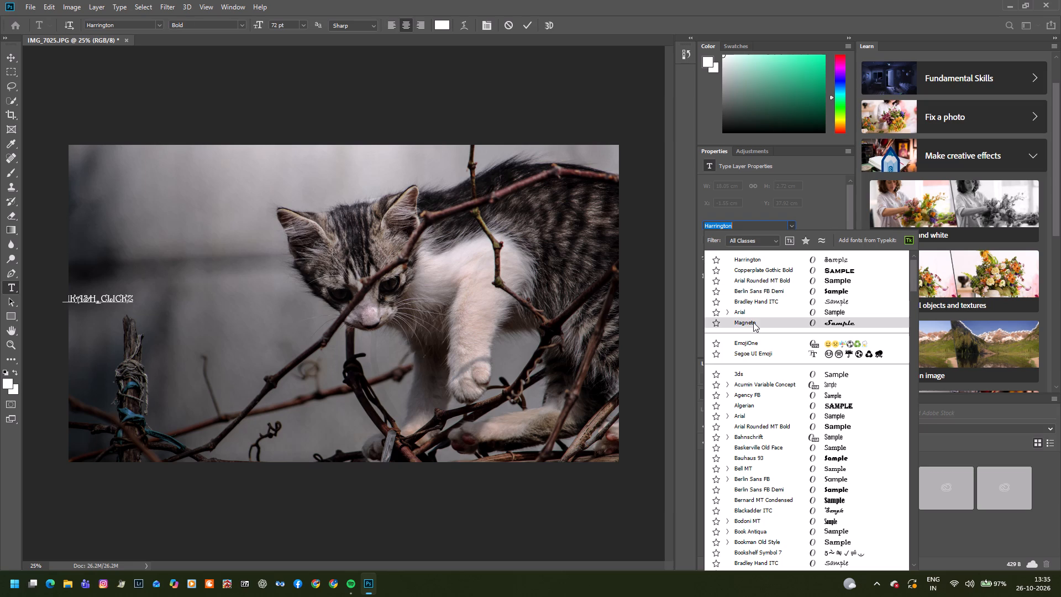
pyautogui.tripleClick(106, 298)
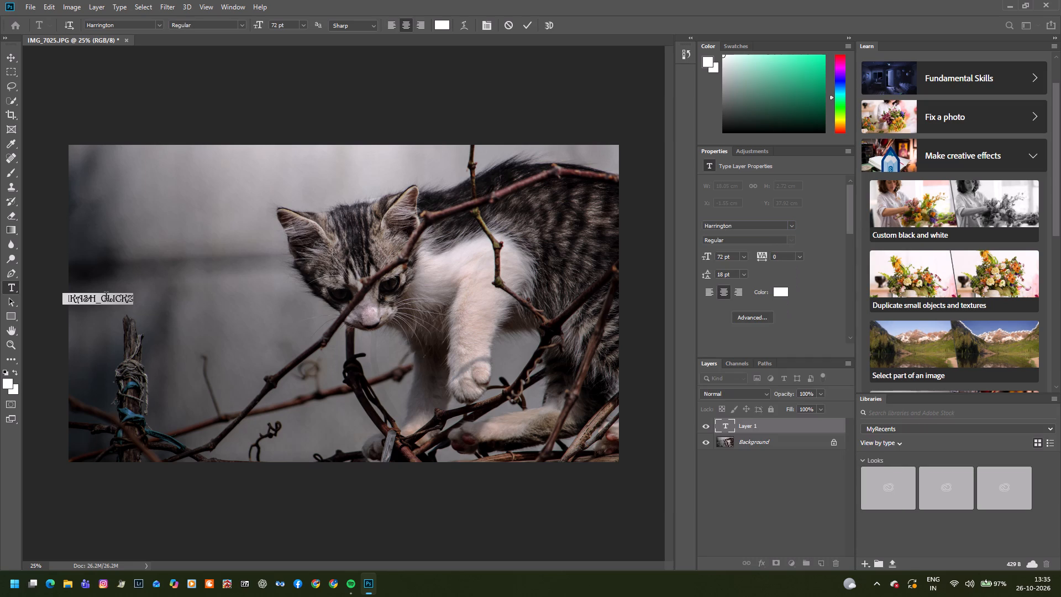
pyautogui.click(792, 223)
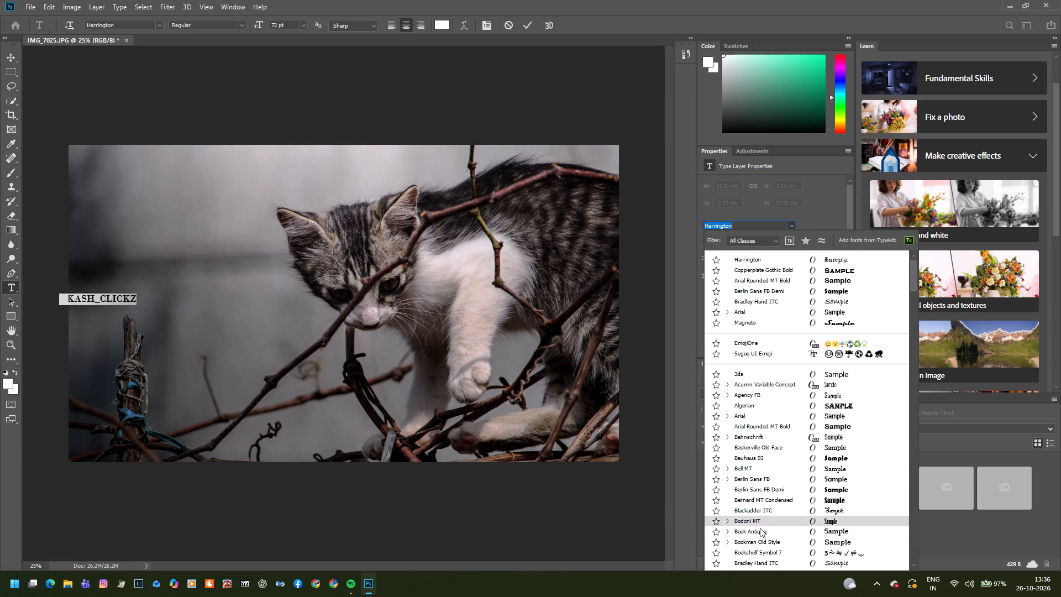
pyautogui.click(743, 563)
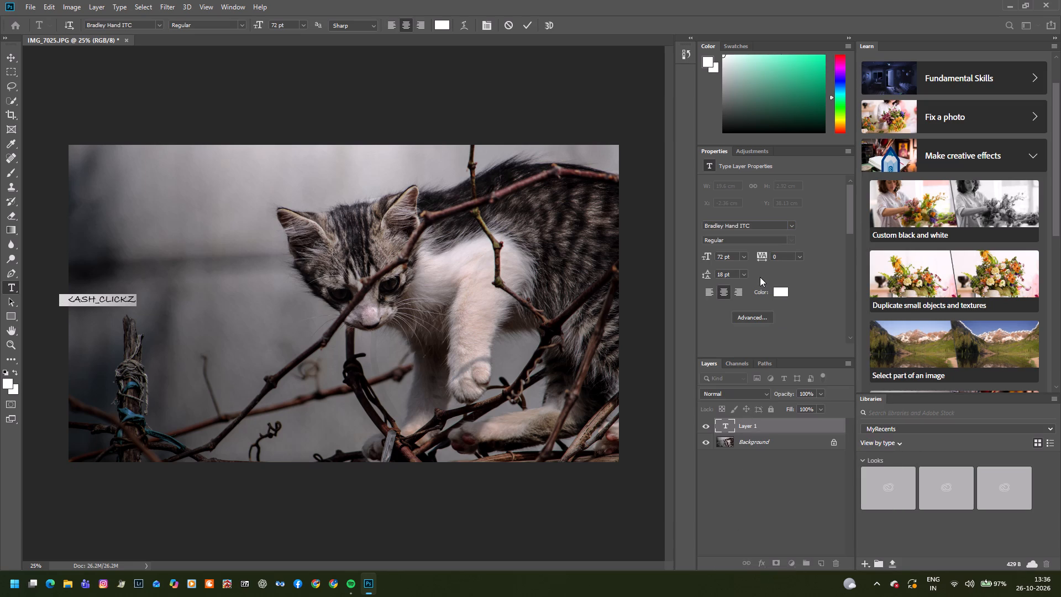
pyautogui.click(743, 258)
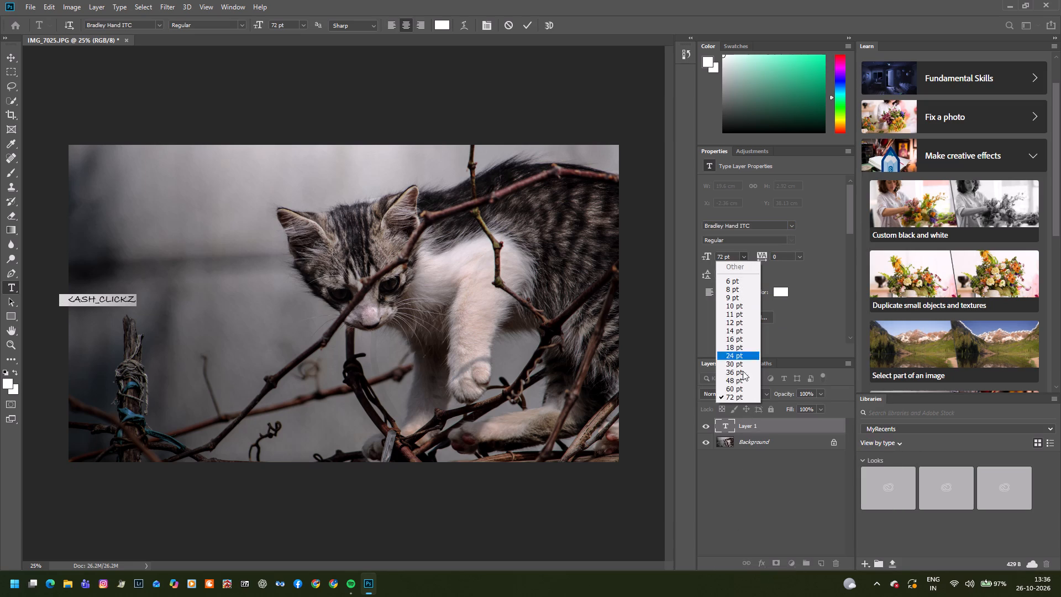
pyautogui.click(741, 381)
pyautogui.click(475, 335)
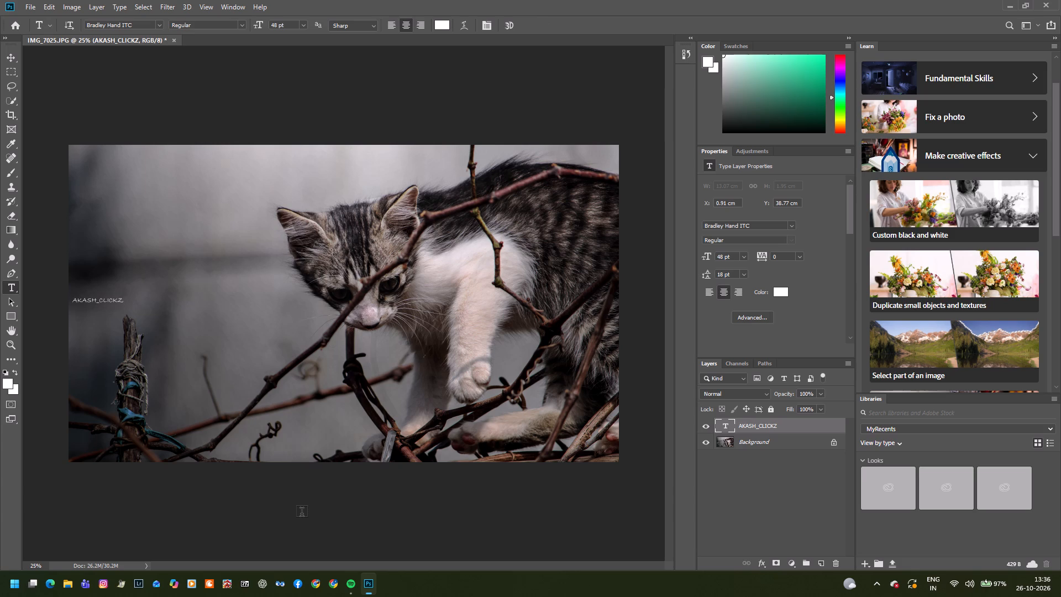
# Set up an Export As of the watermarked photo with PNG as the file format.
pyautogui.click(43, 9)
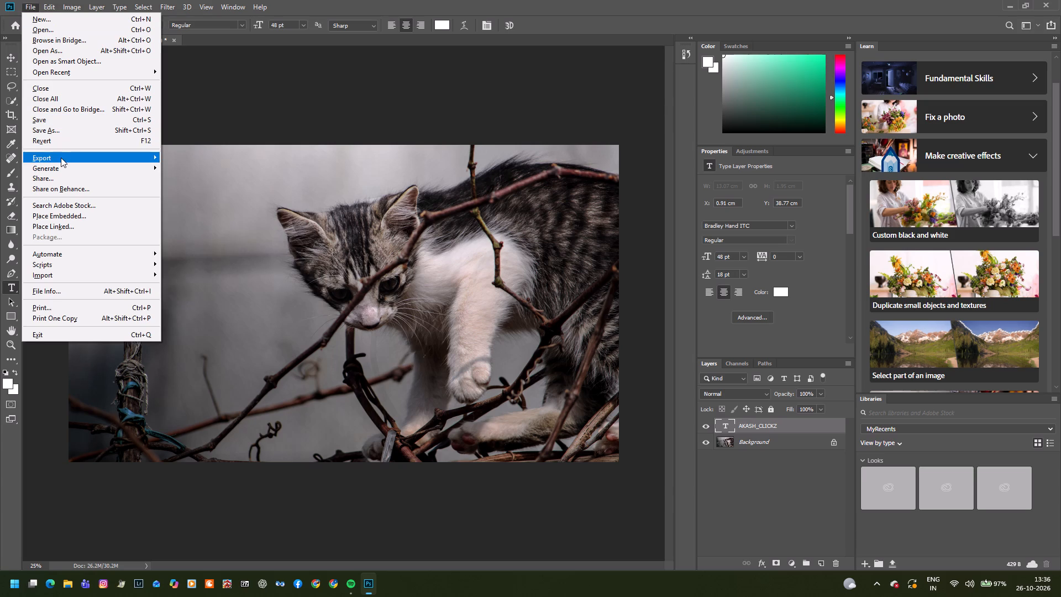
pyautogui.click(61, 158)
pyautogui.click(180, 164)
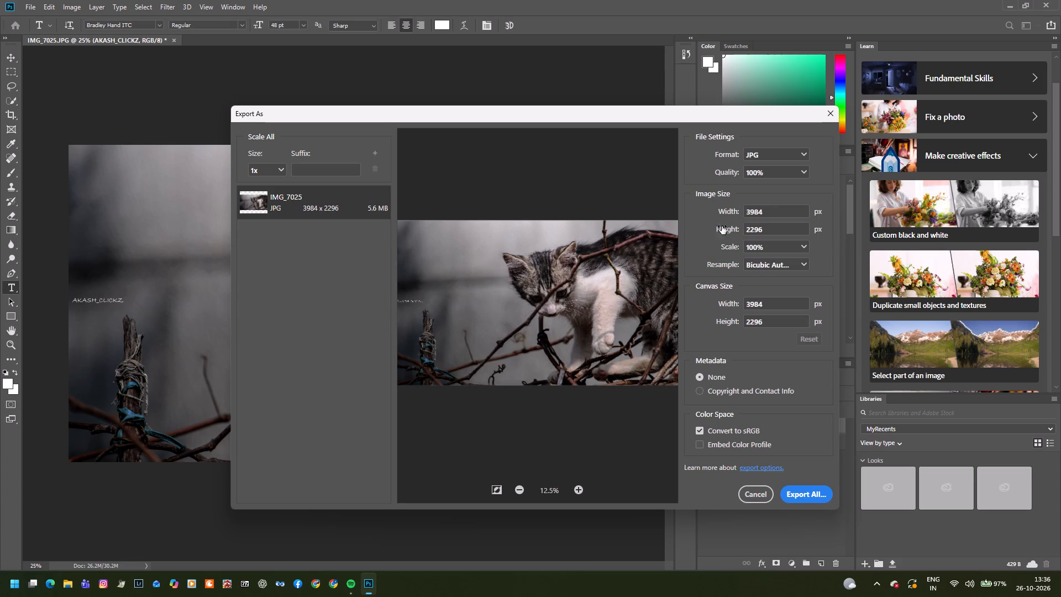
pyautogui.click(805, 154)
pyautogui.click(776, 175)
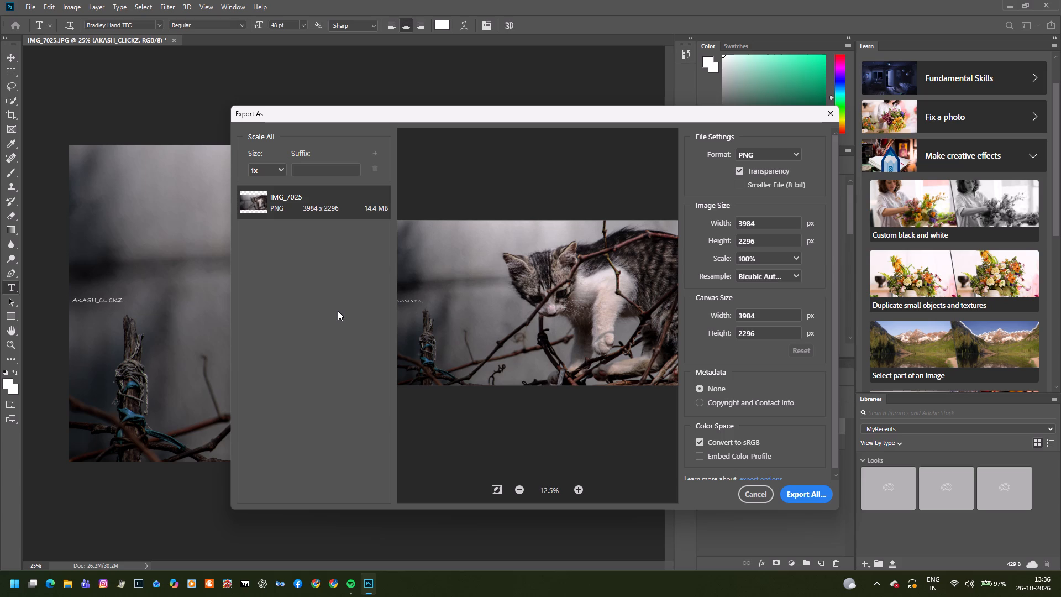
# Export the image as CATIMG_7025.png into the edited folder inside canon on the WIN10 (F:) drive.
pyautogui.click(791, 494)
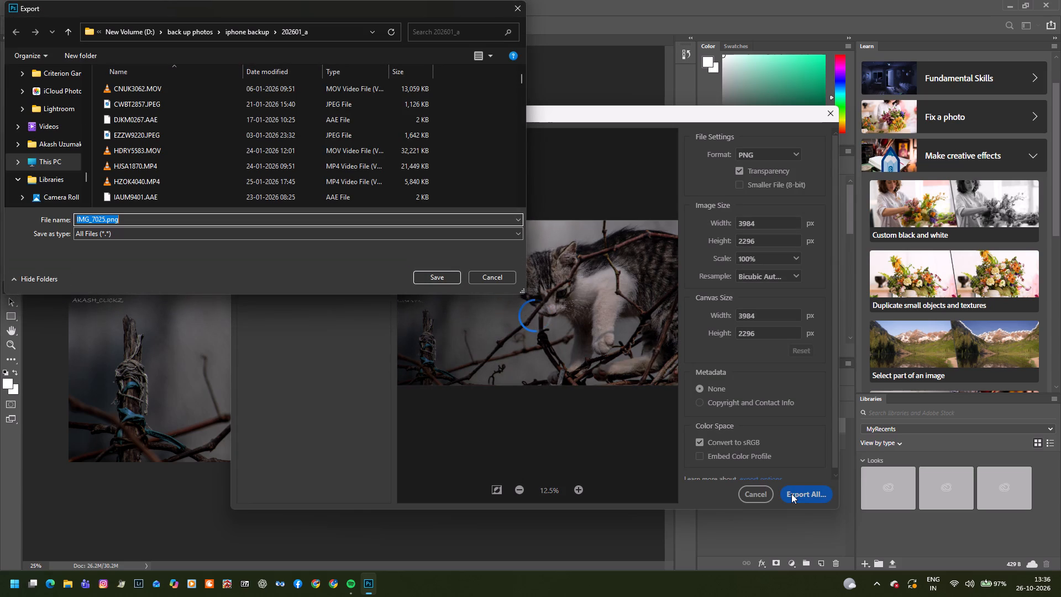
pyautogui.click(51, 160)
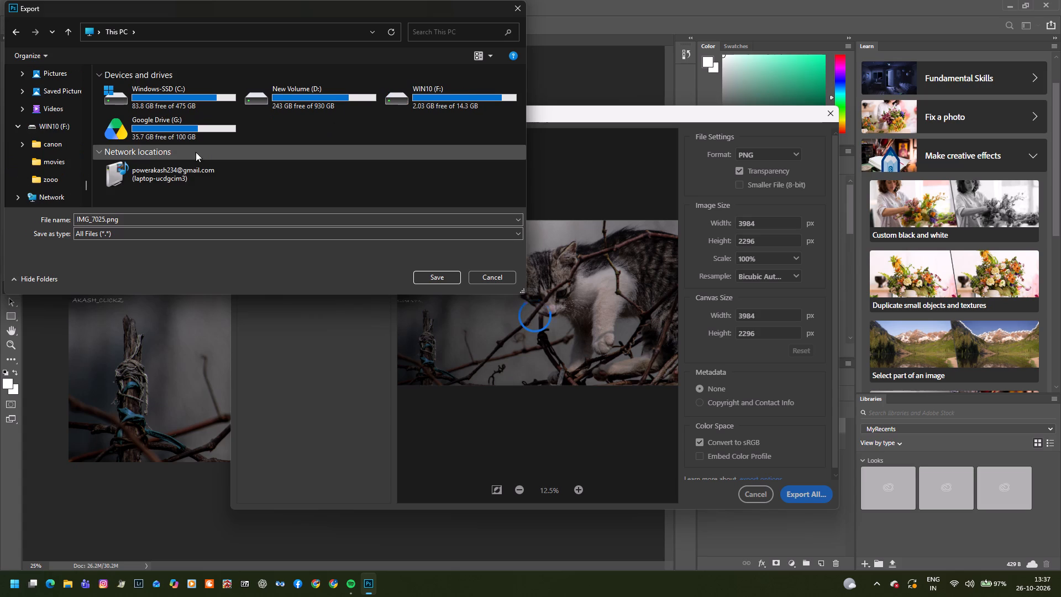
pyautogui.doubleClick(402, 92)
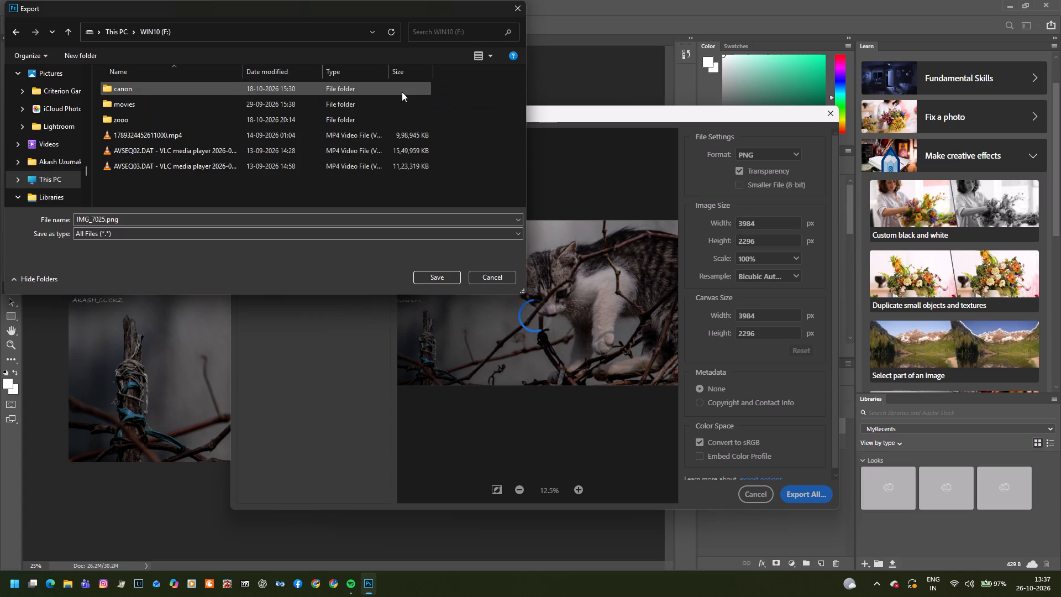
pyautogui.doubleClick(312, 87)
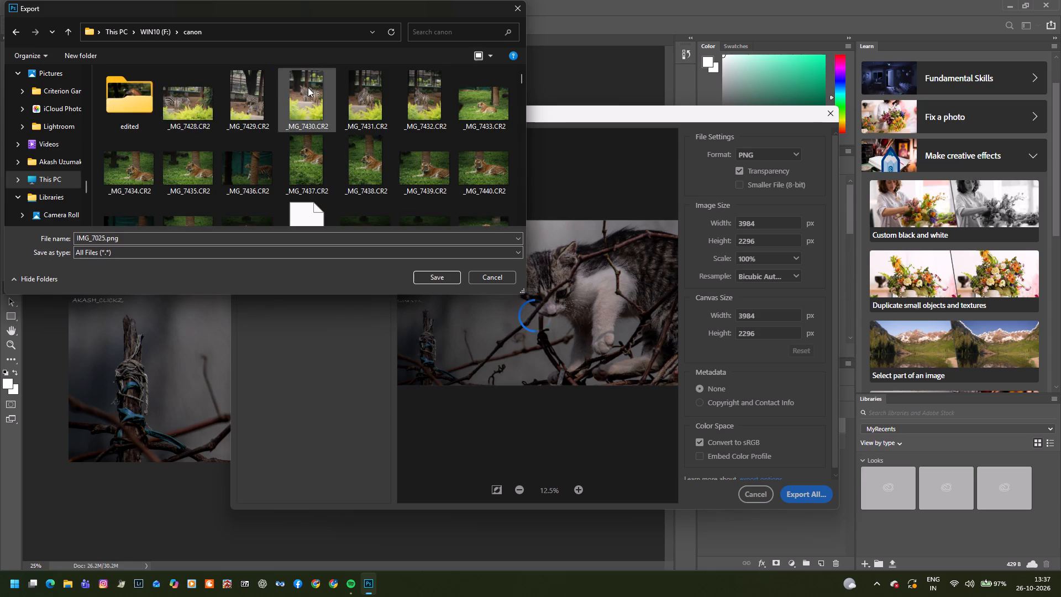
pyautogui.doubleClick(120, 91)
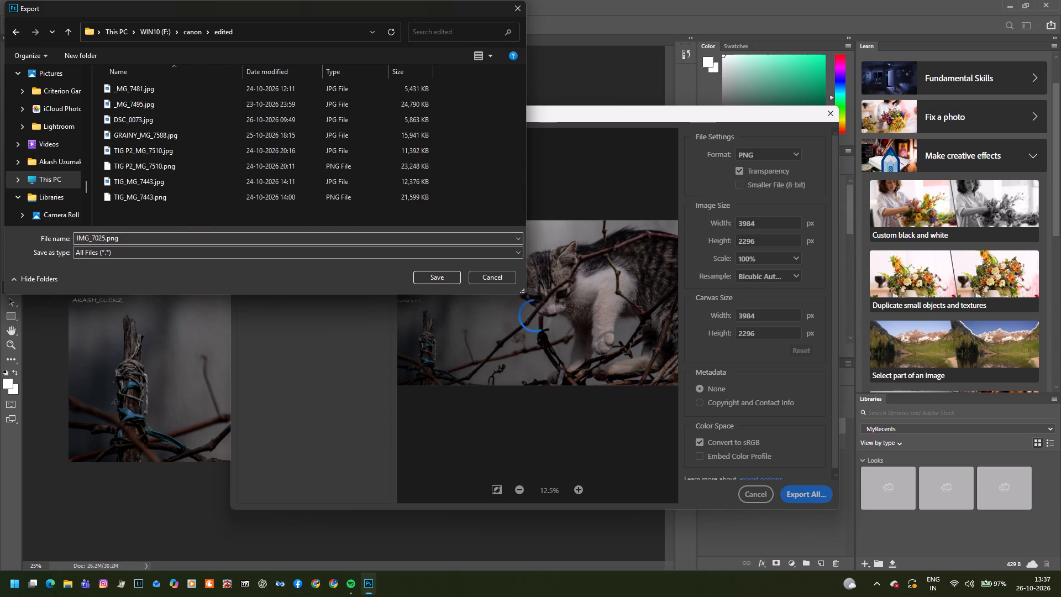
pyautogui.click(95, 237)
pyautogui.press('Left')
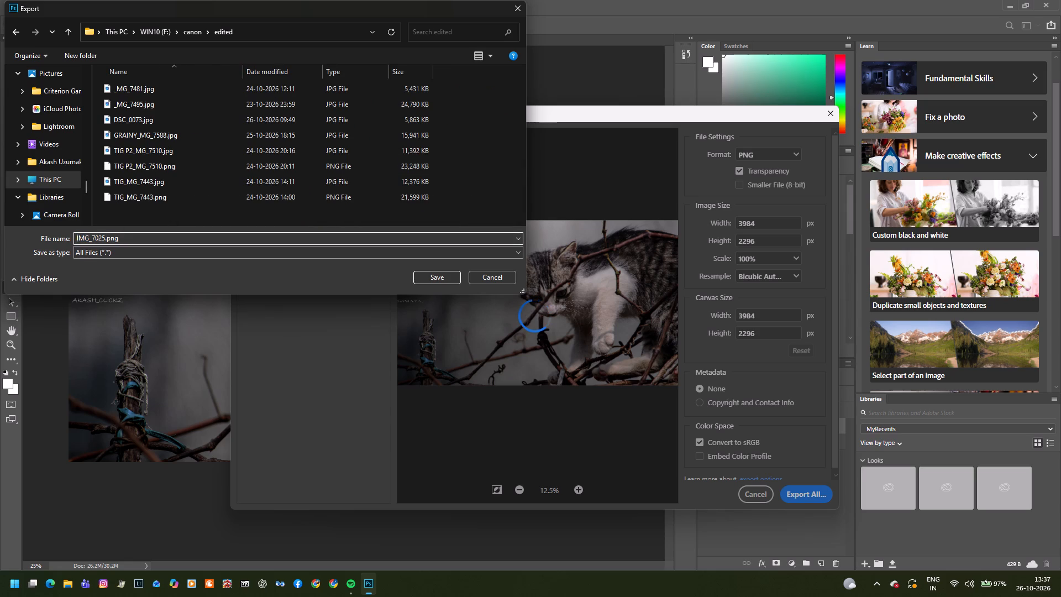
pyautogui.write('CAT')
pyautogui.click(430, 275)
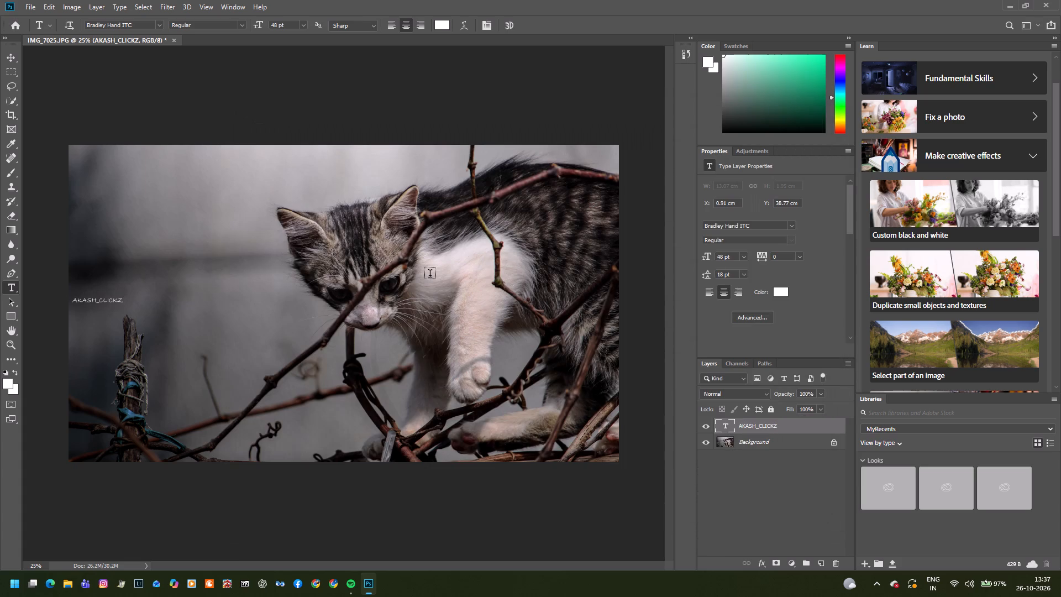
# Close Photoshop and return to the desktop.
pyautogui.click(1054, 0)
pyautogui.click(538, 217)
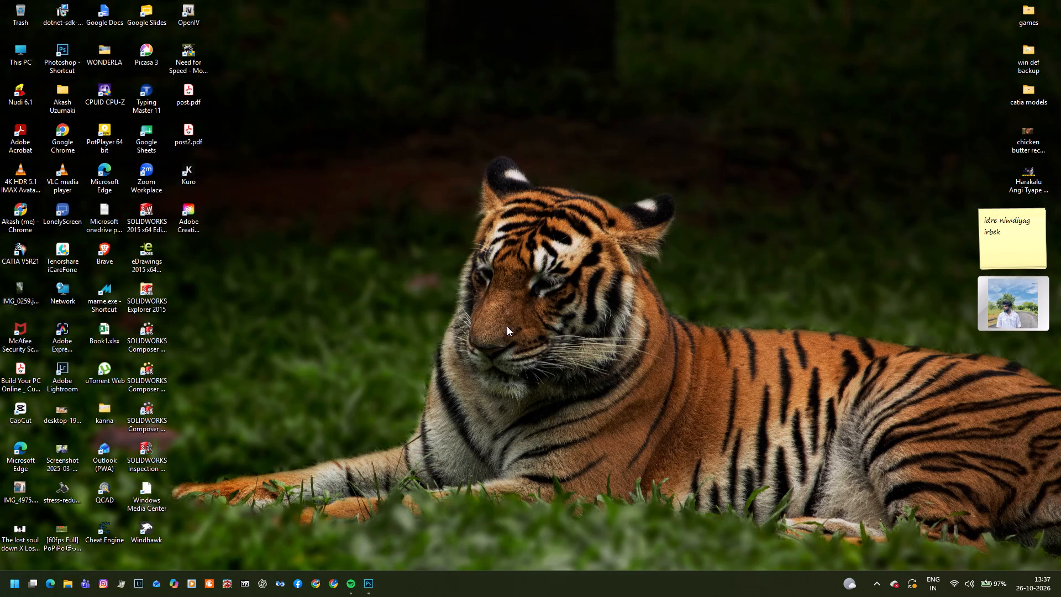
# Show the hidden system tray icons.
pyautogui.click(868, 588)
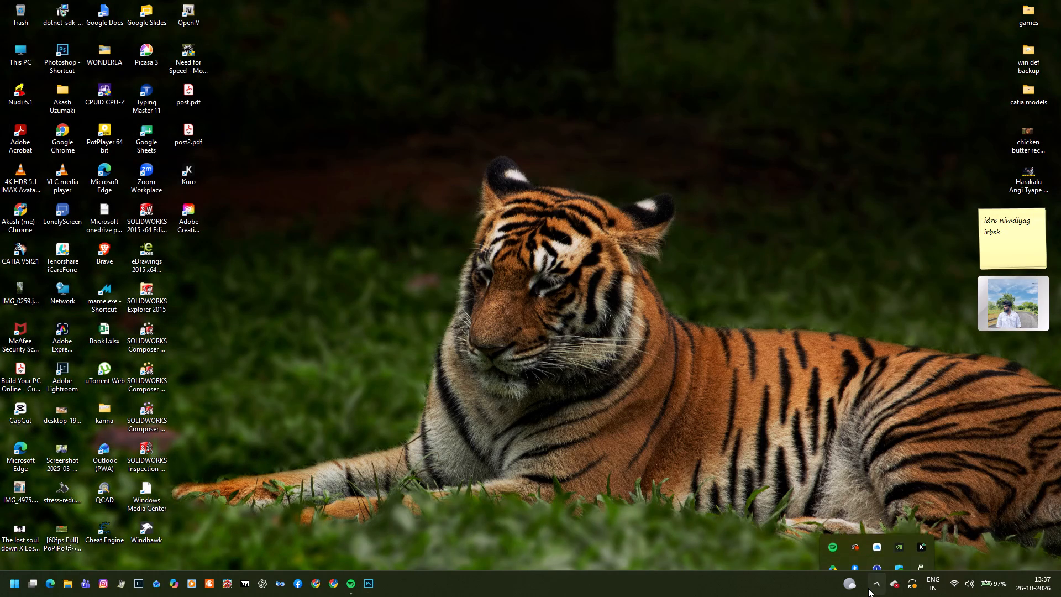